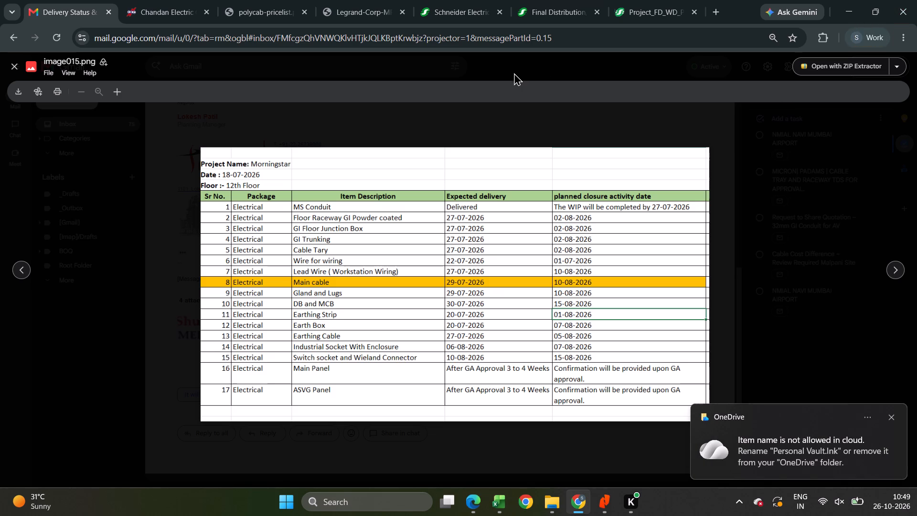
Dismiss the OneDrive notification and view the email's remaining image attachments, image016.jpg and image017.png.
{"action": "left_click", "coordinate": [892, 418]}
{"action": "left_click", "coordinate": [898, 276]}
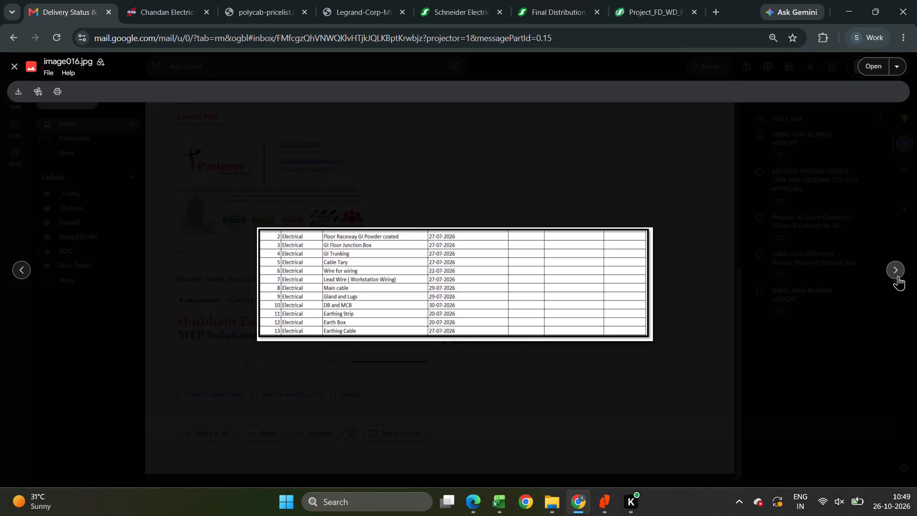
{"action": "left_click", "coordinate": [898, 276]}
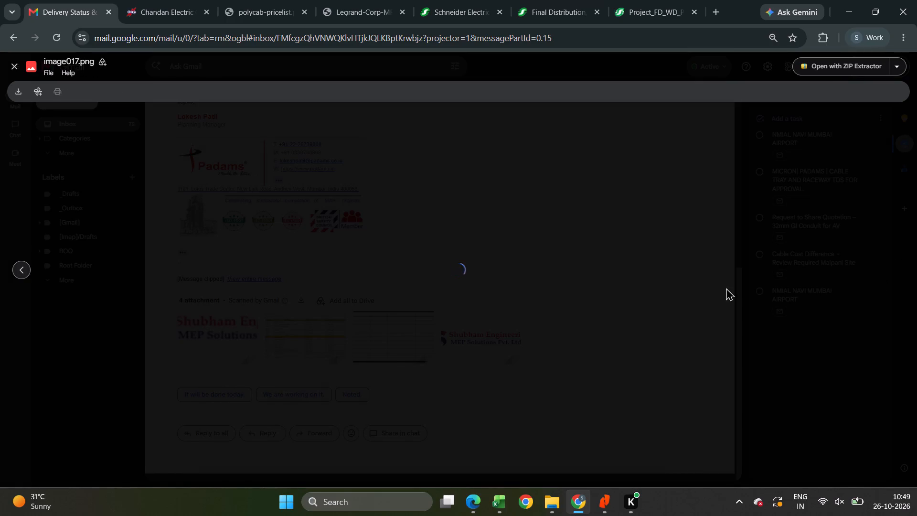
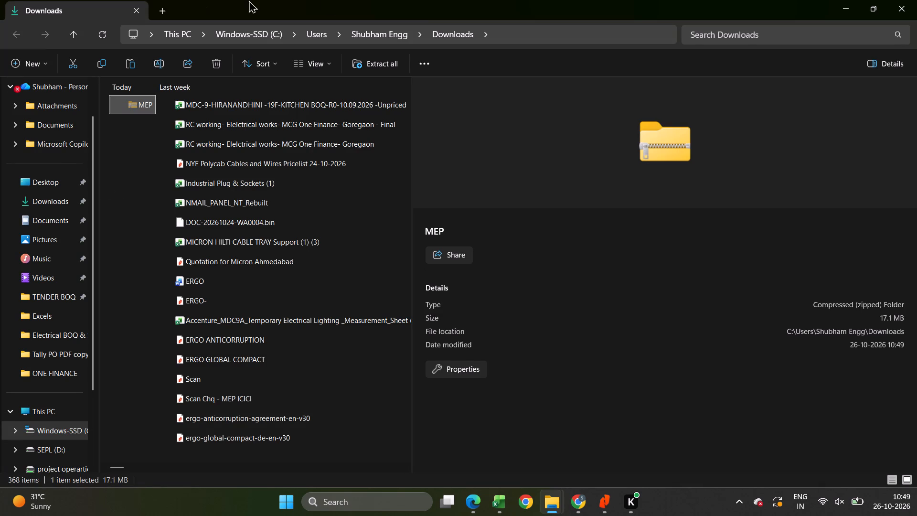
Open the TENDER folder inside FY 2026-2027 on the Estimation (Z:) network drive.
{"action": "scroll", "coordinate": [55, 406], "scroll_direction": "down", "scroll_amount": 5}
{"action": "left_click", "coordinate": [55, 394]}
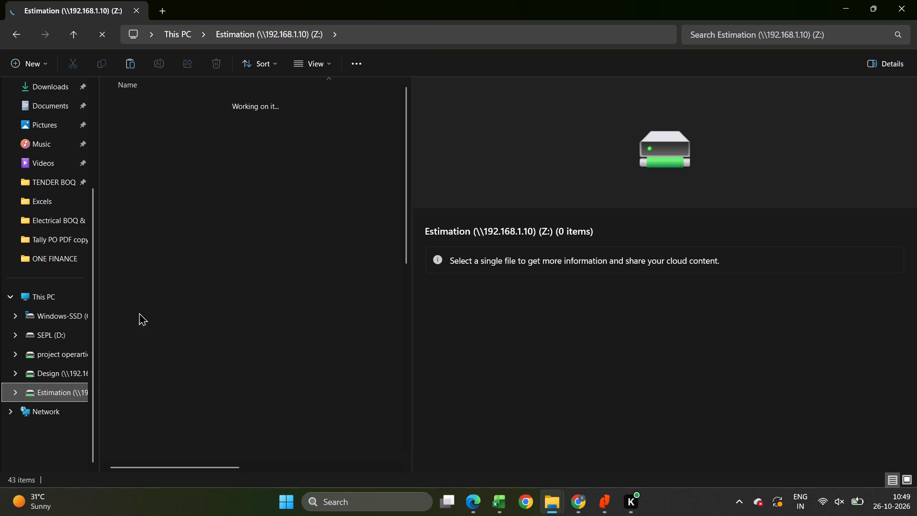
{"action": "double_click", "coordinate": [192, 243]}
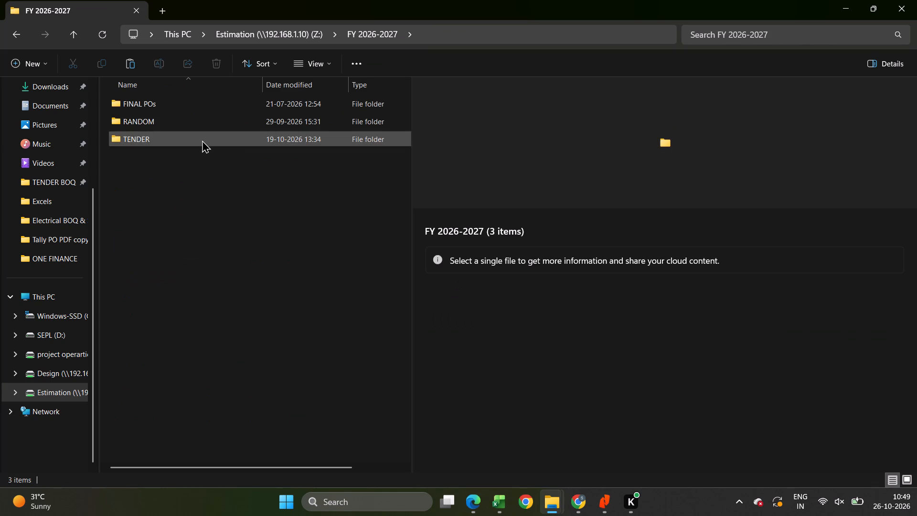
{"action": "double_click", "coordinate": [203, 140]}
Look through the TENDER subfolders whose names begin with C for the matching client folder.
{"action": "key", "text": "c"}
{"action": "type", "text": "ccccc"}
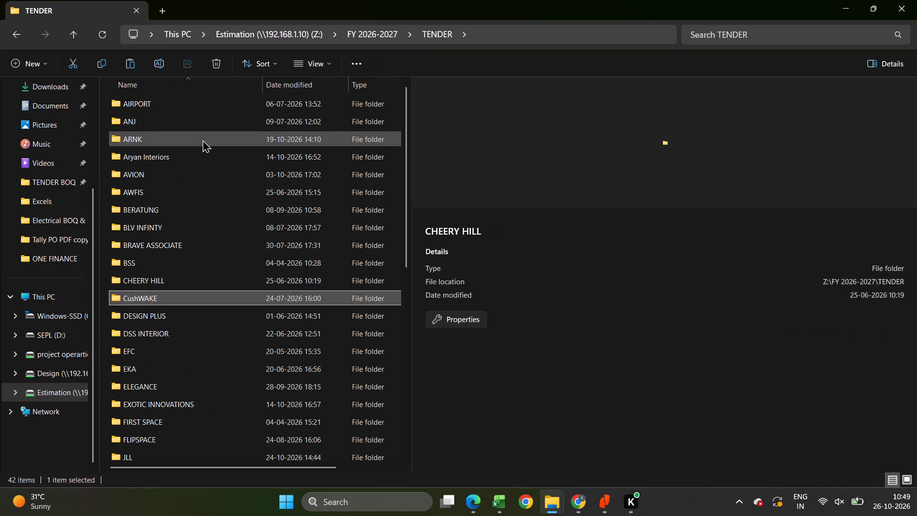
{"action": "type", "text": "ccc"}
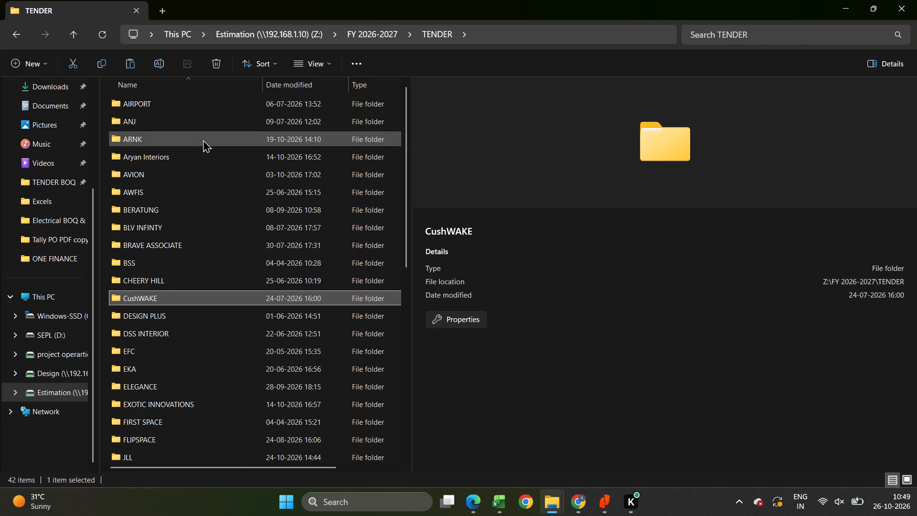
Create a new folder named COLLIERS in the TENDER folder of FY 2026-2027.
{"action": "scroll", "coordinate": [211, 182], "scroll_direction": "down", "scroll_amount": 6}
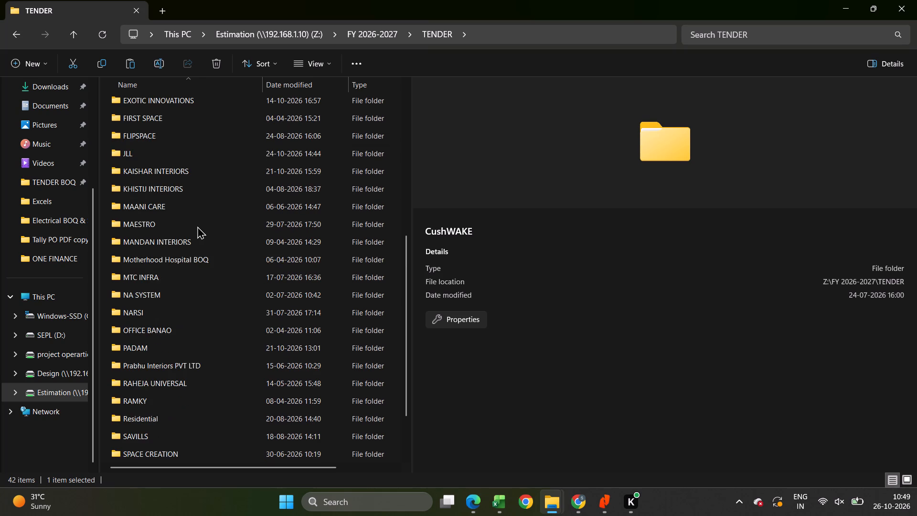
{"action": "scroll", "coordinate": [197, 226], "scroll_direction": "down", "scroll_amount": 6}
{"action": "scroll", "coordinate": [197, 226], "scroll_direction": "up", "scroll_amount": 12}
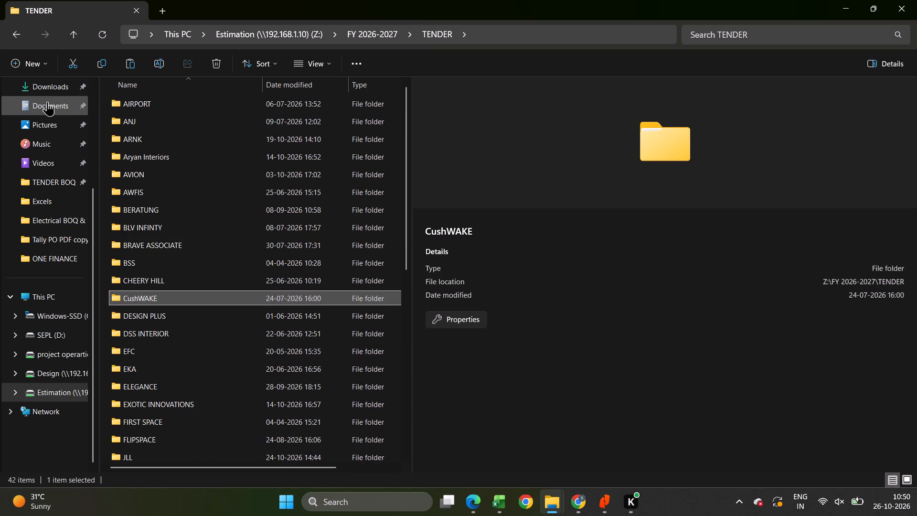
{"action": "left_click", "coordinate": [43, 64]}
{"action": "left_click", "coordinate": [43, 87]}
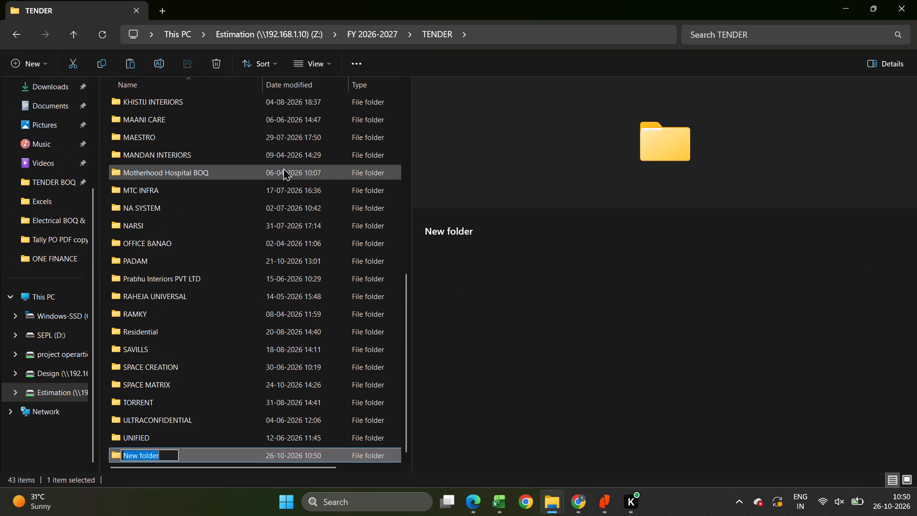
{"action": "type", "text": "COLLIERS"}
{"action": "key", "text": "Return"}
Open the COLLIERS folder and paste the MEP item cut from Downloads into it.
{"action": "key", "text": "Return"}
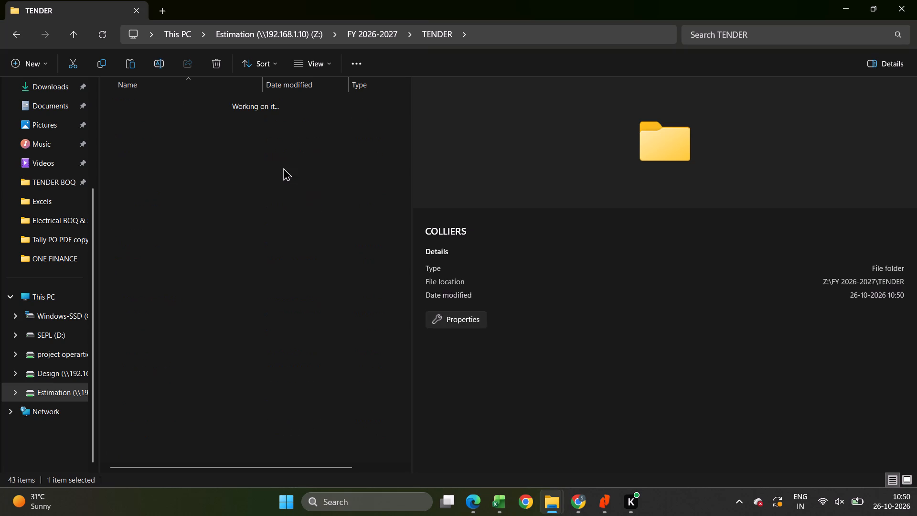
{"action": "key", "text": "ctrl+v"}
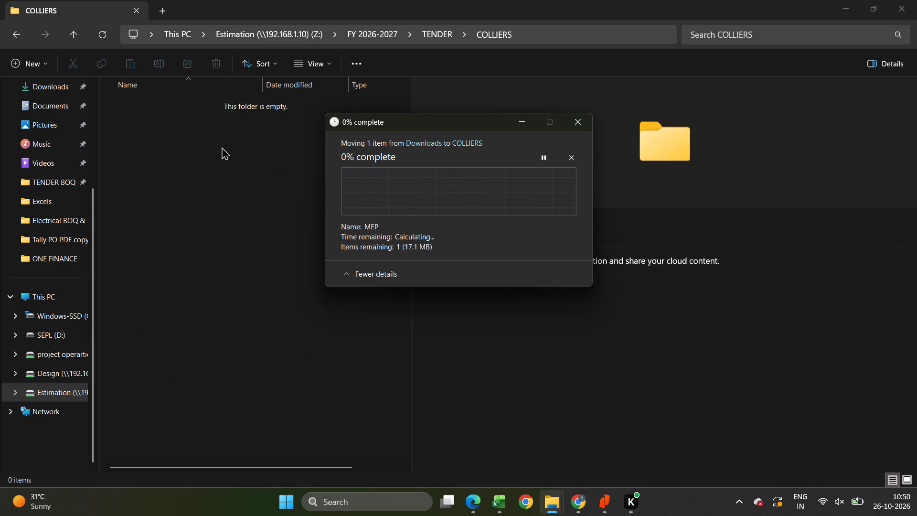
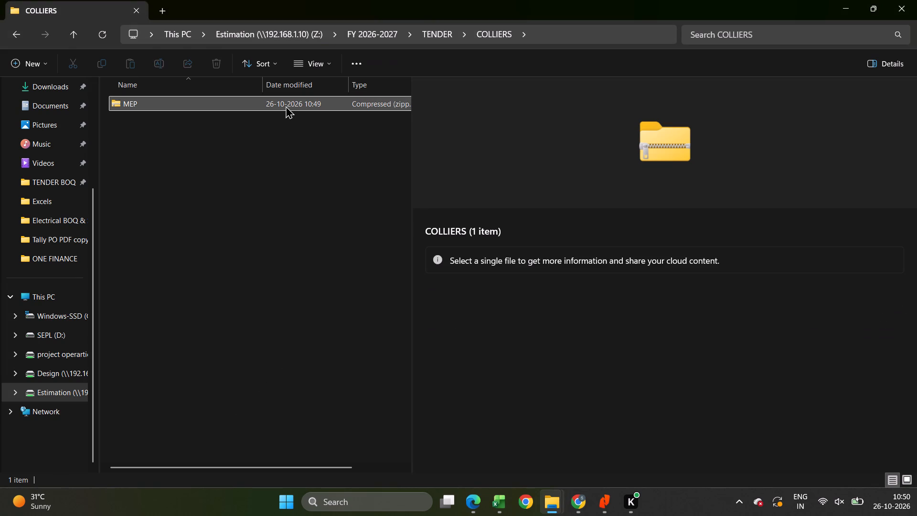
Open the name of the MEP zipped folder in the COLLIERS folder for editing.
{"action": "key", "text": "F2"}
{"action": "left_click", "coordinate": [267, 109]}
{"action": "key", "text": "F2"}
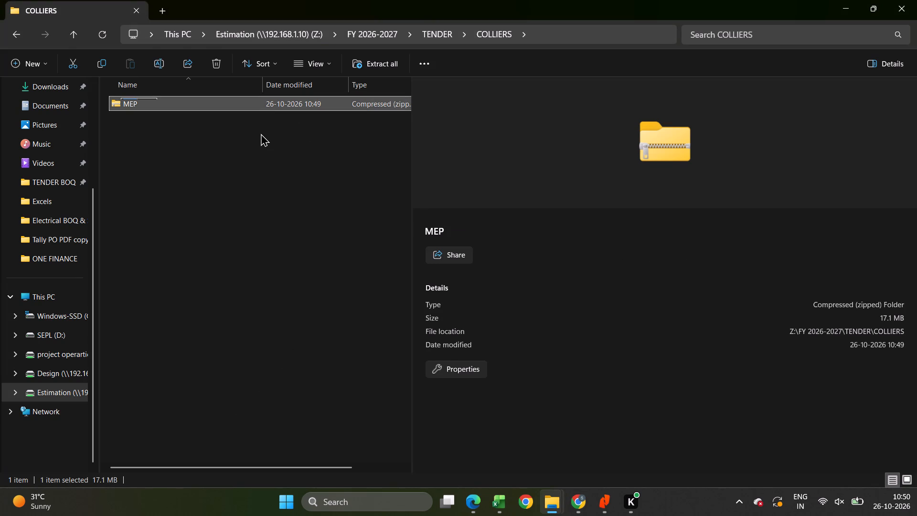
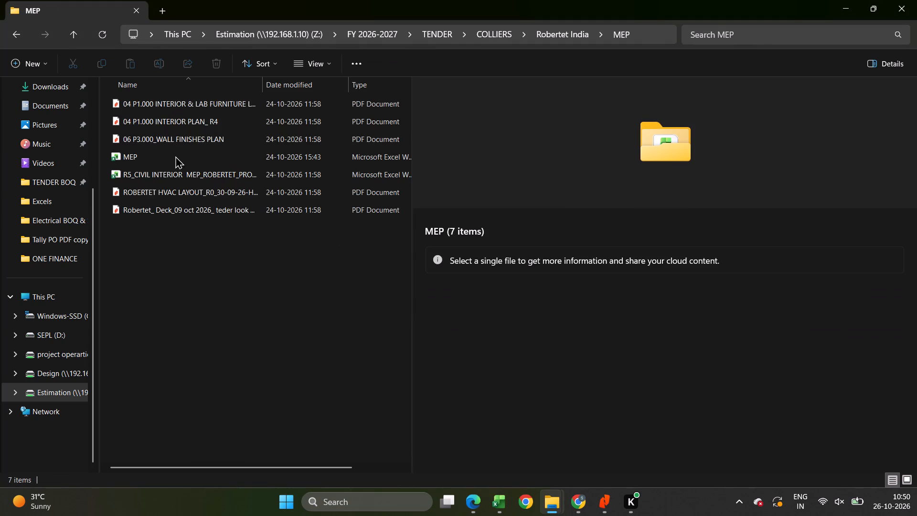
Open the MEP Excel workbook in the Robertet India MEP folder and enable editing.
{"action": "double_click", "coordinate": [175, 159]}
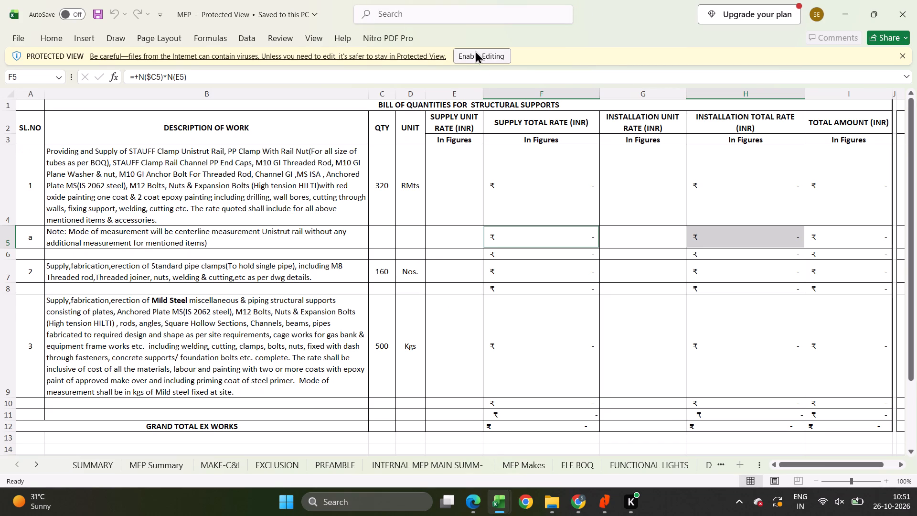
{"action": "left_click", "coordinate": [475, 51]}
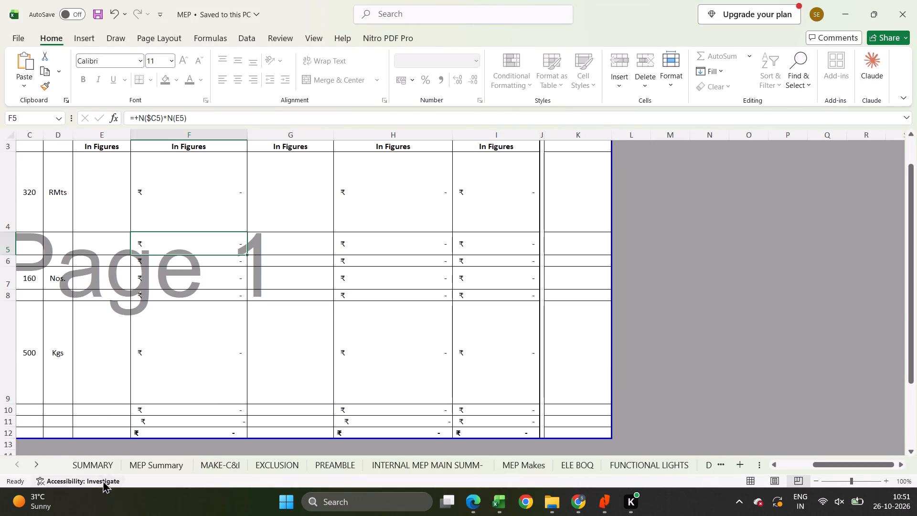
Examine the SUMMARY sheet and the closing items of the ELE BOQ sheet in the MEP workbook.
{"action": "left_click", "coordinate": [107, 459]}
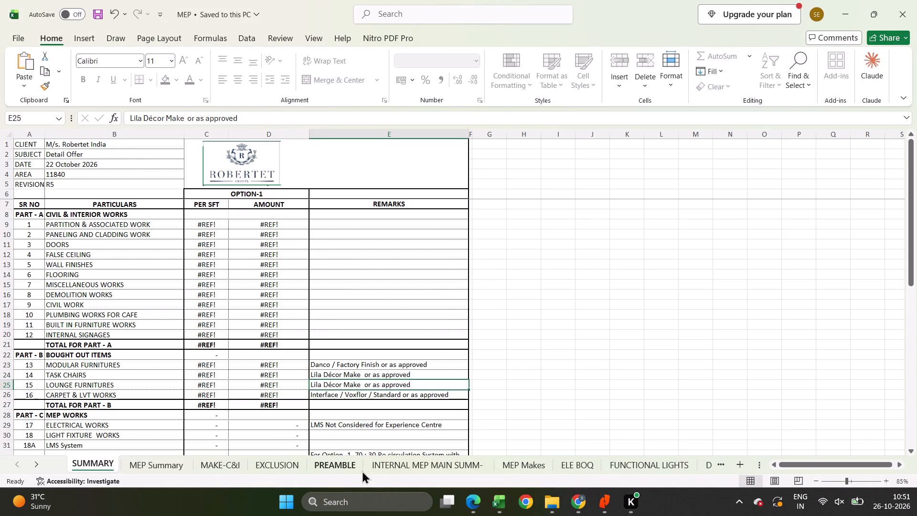
{"action": "left_click", "coordinate": [570, 458]}
{"action": "scroll", "coordinate": [543, 405], "scroll_direction": "down", "scroll_amount": 6}
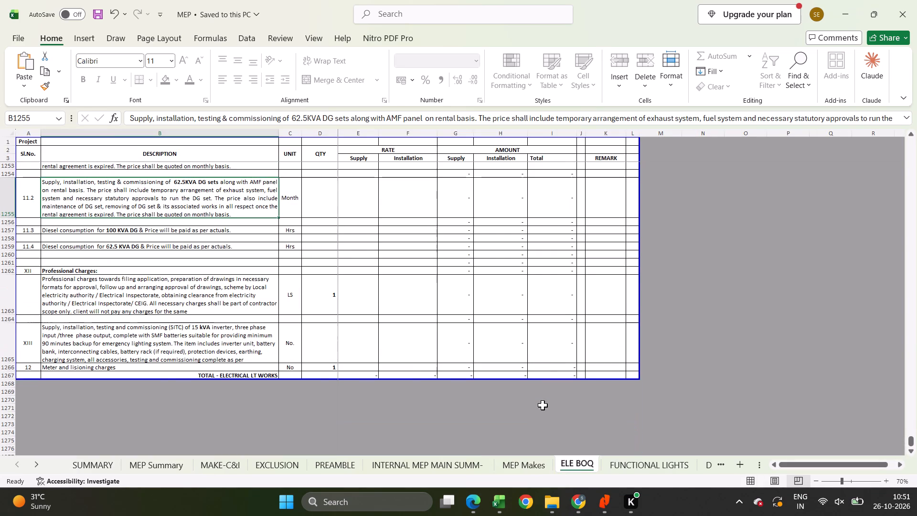
Examine the ELE BOQ sheet back to its LT panels section, plus the FUNCTIONAL LIGHTS, DECORATIVE LIGHTS, LMS BOQ and UPS-20KVA sheets.
{"action": "left_click", "coordinate": [543, 405]}
{"action": "scroll", "coordinate": [522, 407], "scroll_direction": "up", "scroll_amount": 6}
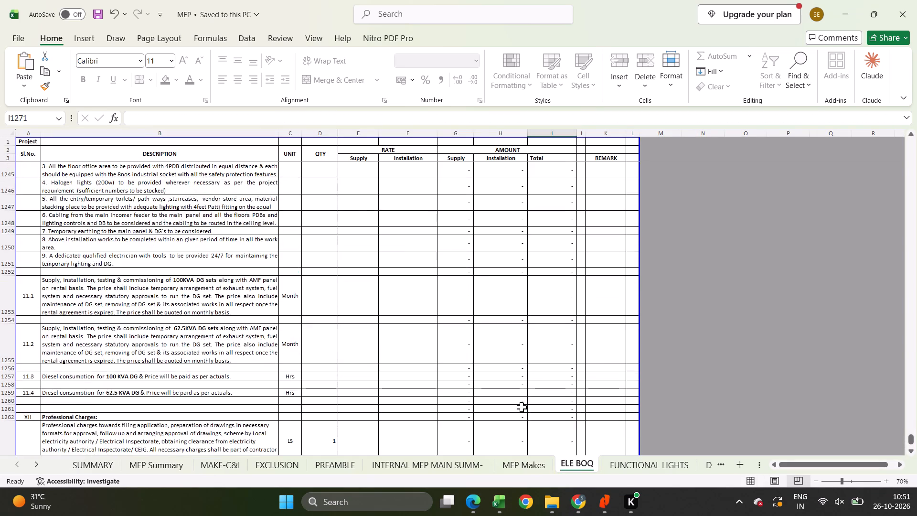
{"action": "scroll", "coordinate": [522, 407], "scroll_direction": "up", "scroll_amount": 2}
{"action": "middle_click_drag", "start_coordinate": [522, 407], "coordinate": [491, 131]}
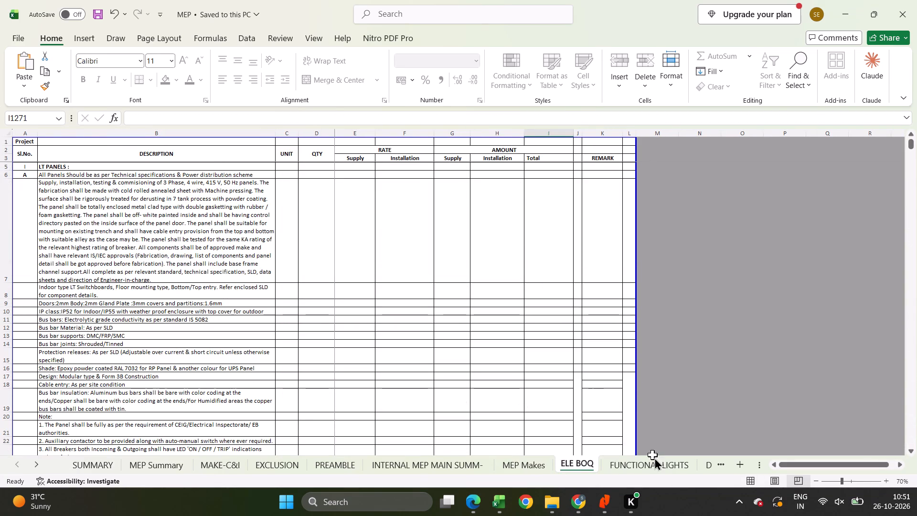
{"action": "left_click", "coordinate": [654, 458]}
{"action": "scroll", "coordinate": [532, 378], "scroll_direction": "down", "scroll_amount": 8}
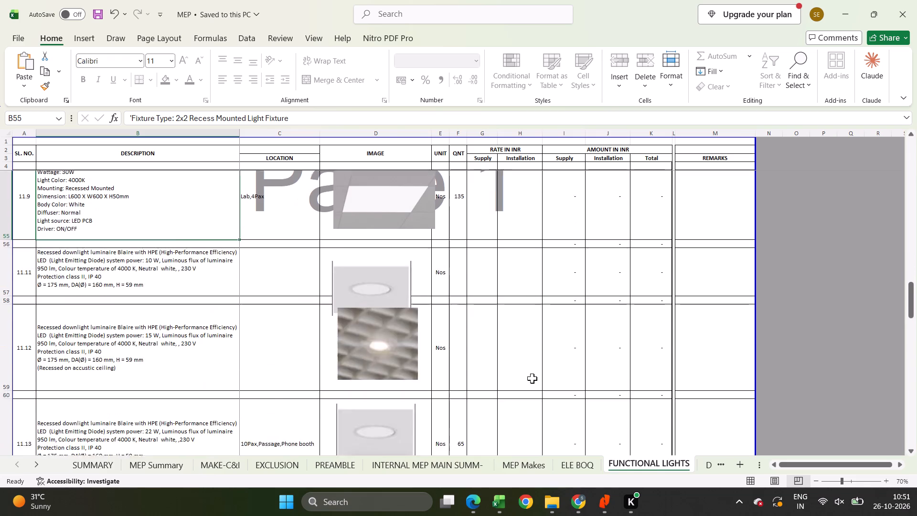
{"action": "scroll", "coordinate": [532, 378], "scroll_direction": "down", "scroll_amount": 15}
{"action": "left_click", "coordinate": [709, 468]}
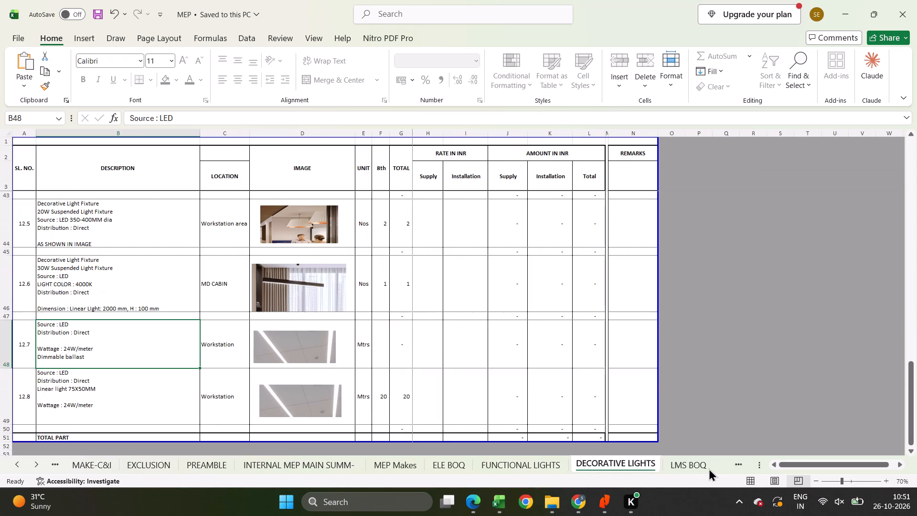
{"action": "left_click", "coordinate": [693, 467]}
{"action": "left_click", "coordinate": [688, 467]}
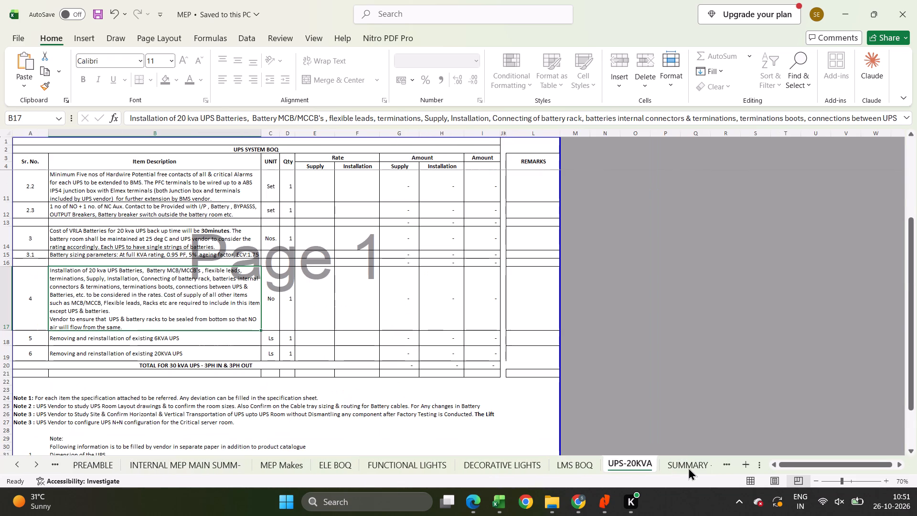
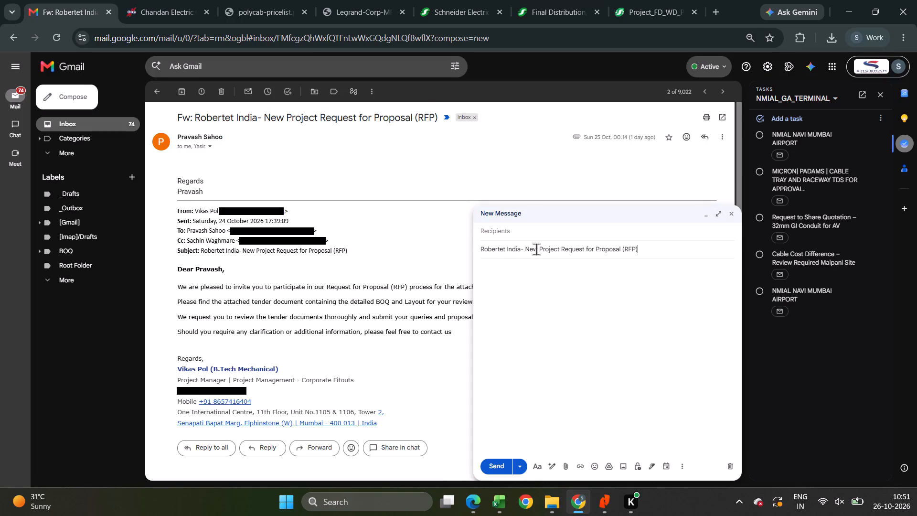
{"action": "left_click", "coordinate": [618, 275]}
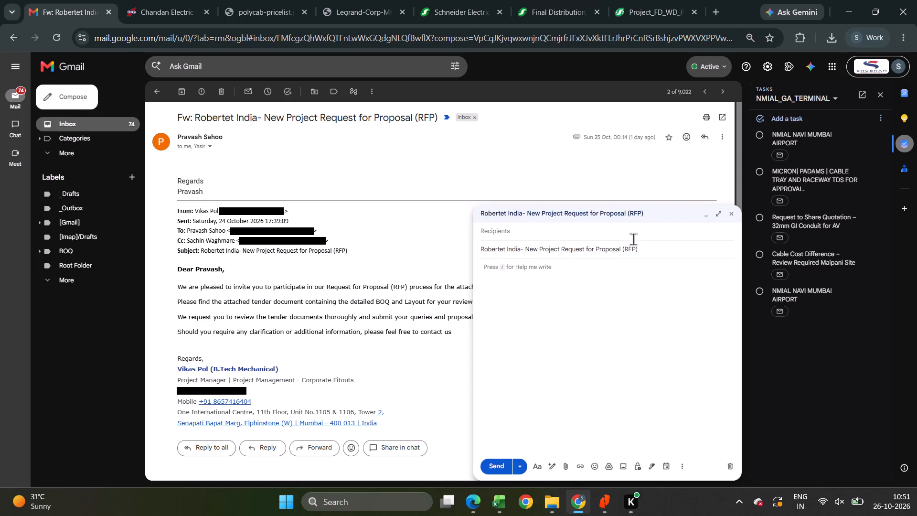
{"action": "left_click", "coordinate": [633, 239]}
Switch to the MEP workbook in Excel and bring up the sheet options for the UPS-20KVA sheet.
{"action": "key", "text": "alt+Tab"}
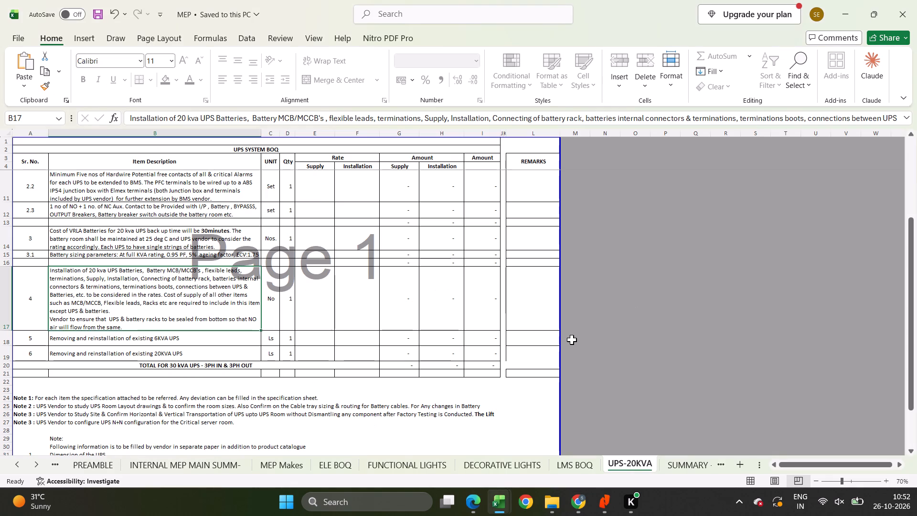
{"action": "scroll", "coordinate": [507, 430], "scroll_direction": "up", "scroll_amount": 1}
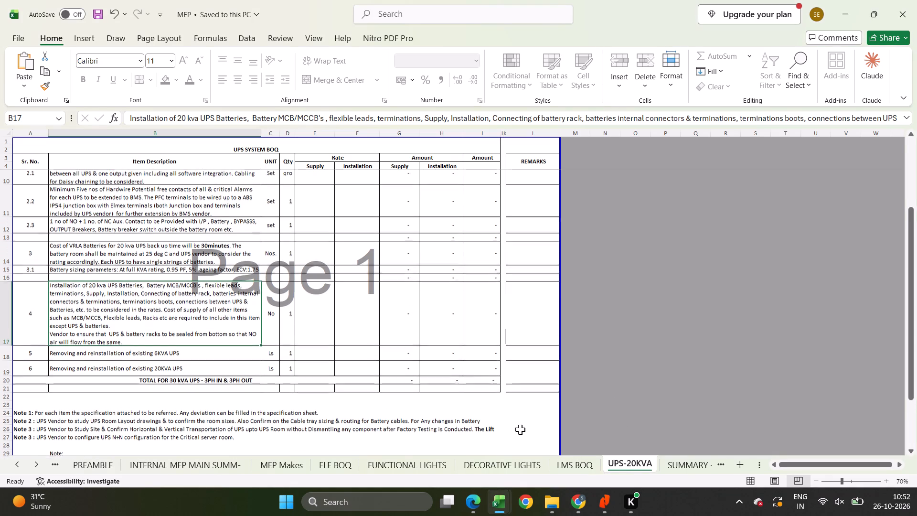
{"action": "right_click", "coordinate": [638, 460]}
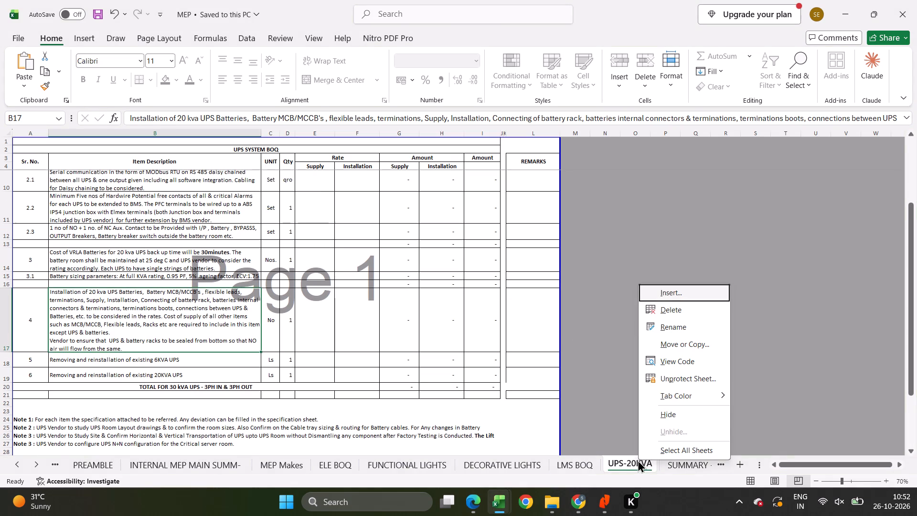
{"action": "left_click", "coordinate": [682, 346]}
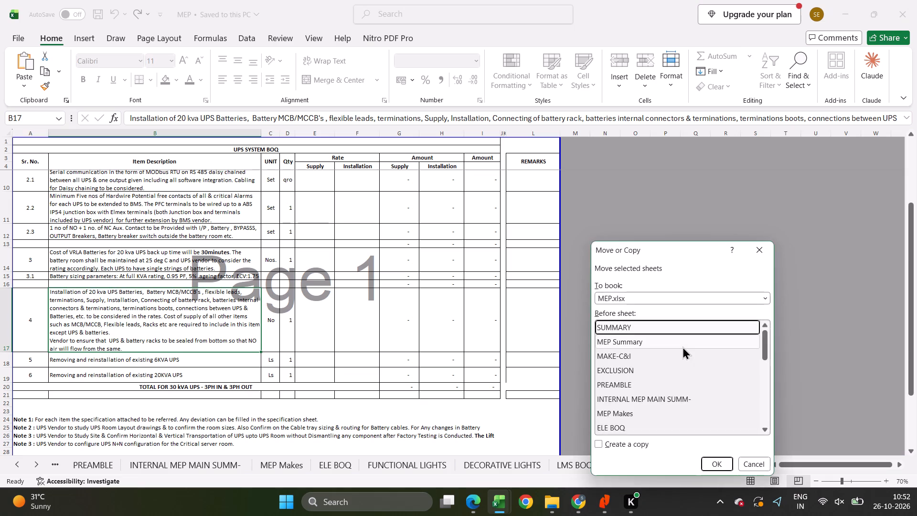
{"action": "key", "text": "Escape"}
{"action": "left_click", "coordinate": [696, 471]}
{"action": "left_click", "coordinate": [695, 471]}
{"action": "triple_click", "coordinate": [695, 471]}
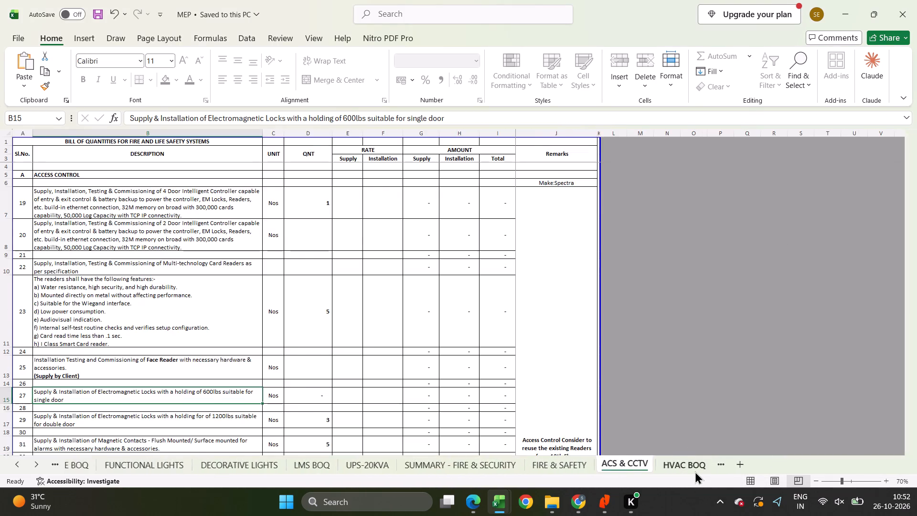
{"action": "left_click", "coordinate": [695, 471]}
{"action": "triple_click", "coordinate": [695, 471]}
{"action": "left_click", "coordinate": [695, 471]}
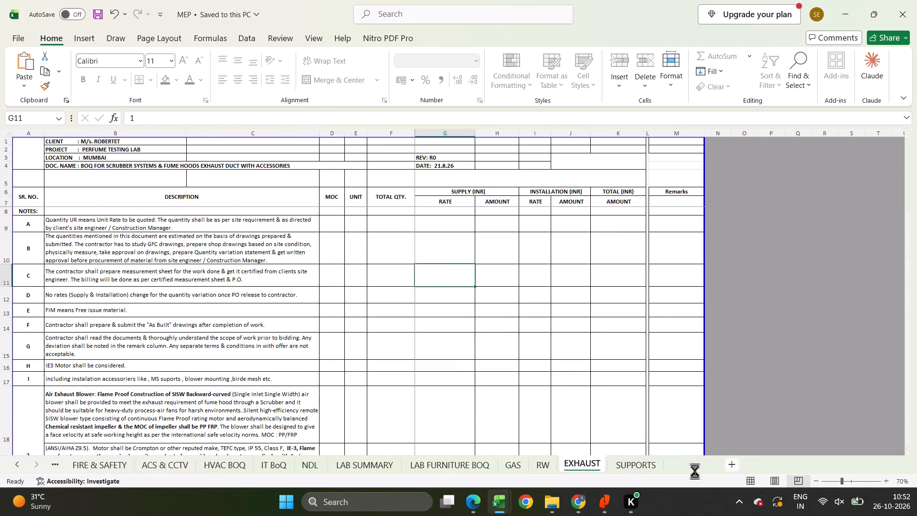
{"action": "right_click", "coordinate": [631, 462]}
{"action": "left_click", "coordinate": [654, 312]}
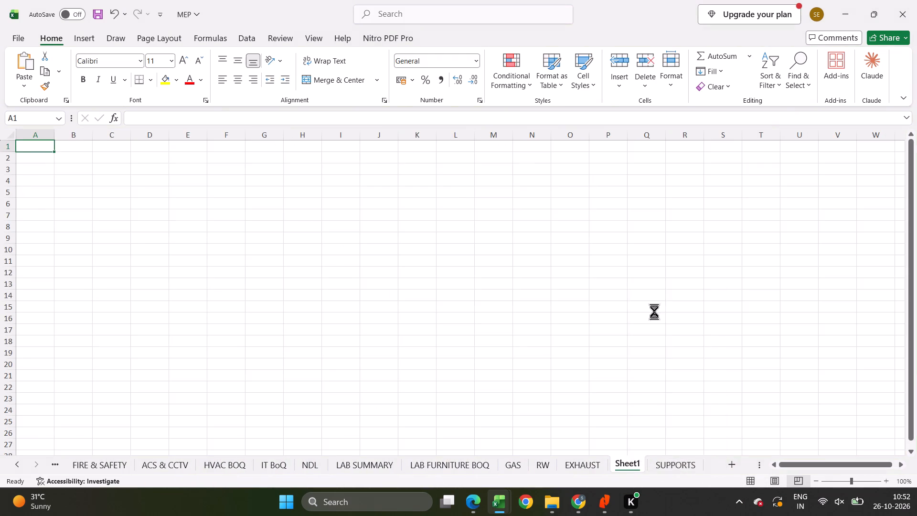
Copy the UPS-20KVA and MEP Makes sheets together into a new workbook.
{"action": "left_click", "coordinate": [27, 453]}
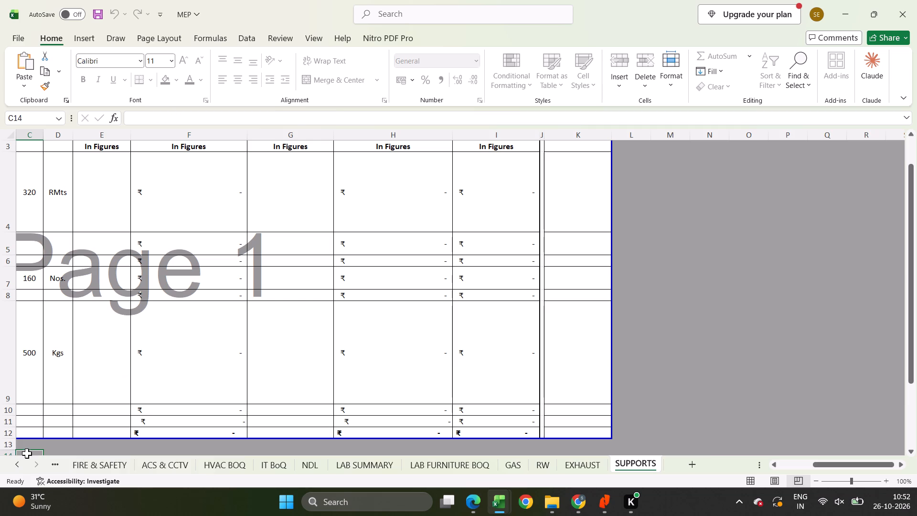
{"action": "left_click", "coordinate": [22, 458]}
{"action": "triple_click", "coordinate": [22, 458]}
{"action": "triple_click", "coordinate": [22, 458]}
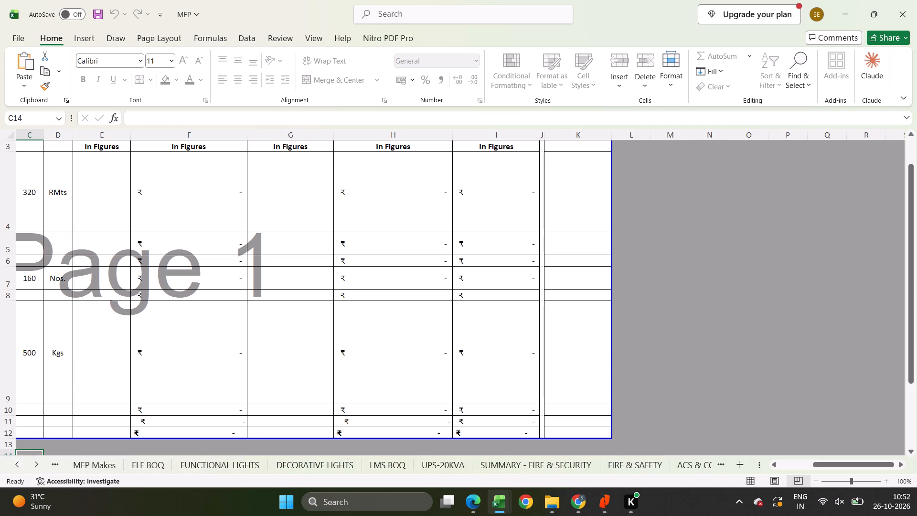
{"action": "left_click", "coordinate": [439, 469]}
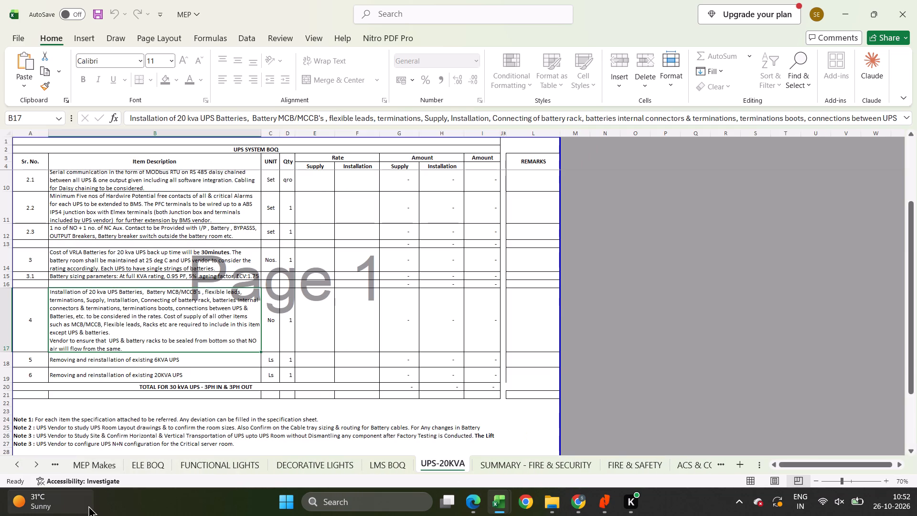
{"action": "left_click", "coordinate": [92, 466], "text": "ctrl"}
{"action": "right_click", "coordinate": [92, 466]}
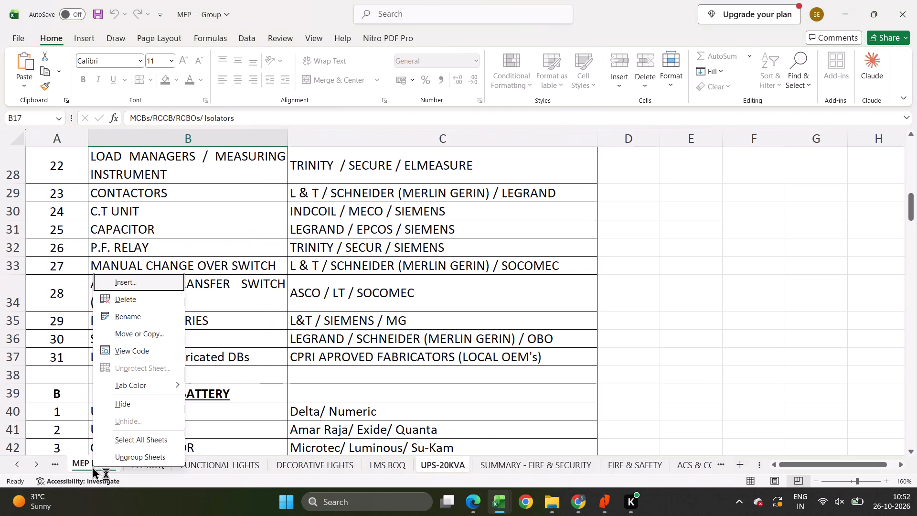
{"action": "left_click", "coordinate": [152, 334]}
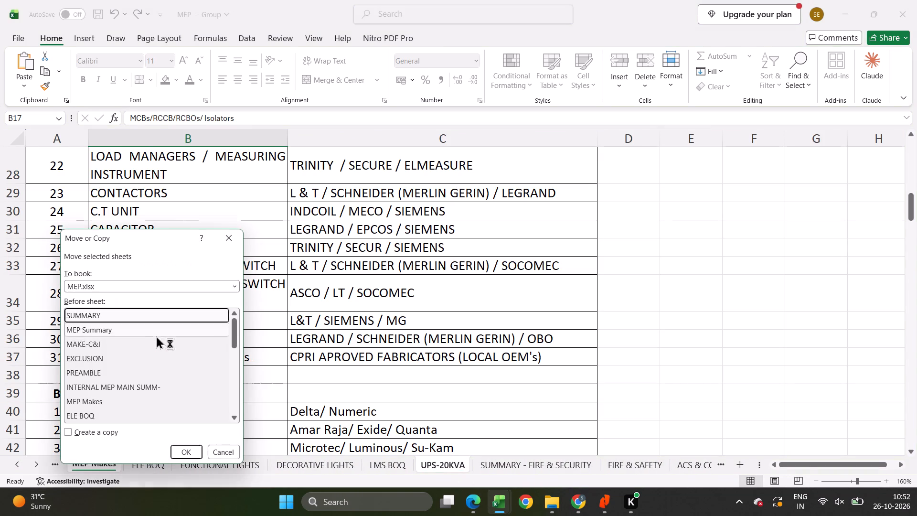
{"action": "left_click", "coordinate": [82, 427]}
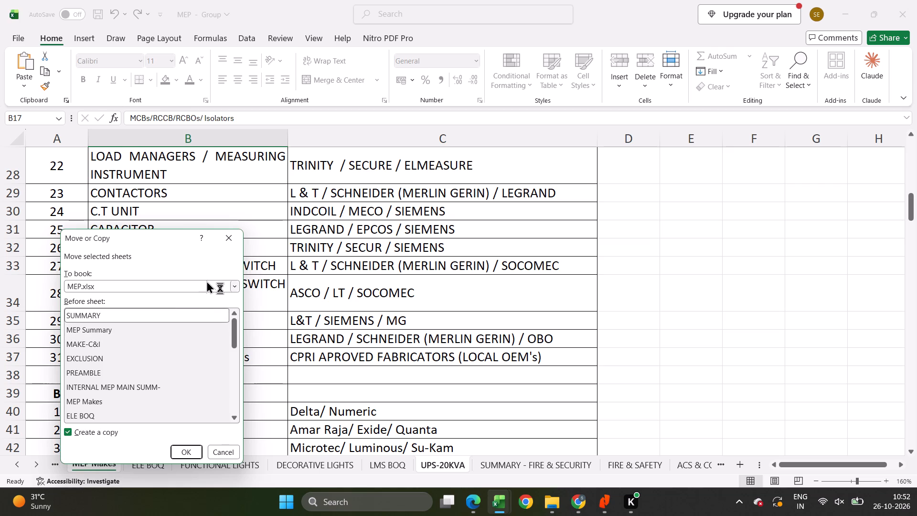
{"action": "left_click", "coordinate": [206, 280]}
{"action": "left_click", "coordinate": [176, 302]}
{"action": "left_click", "coordinate": [191, 452]}
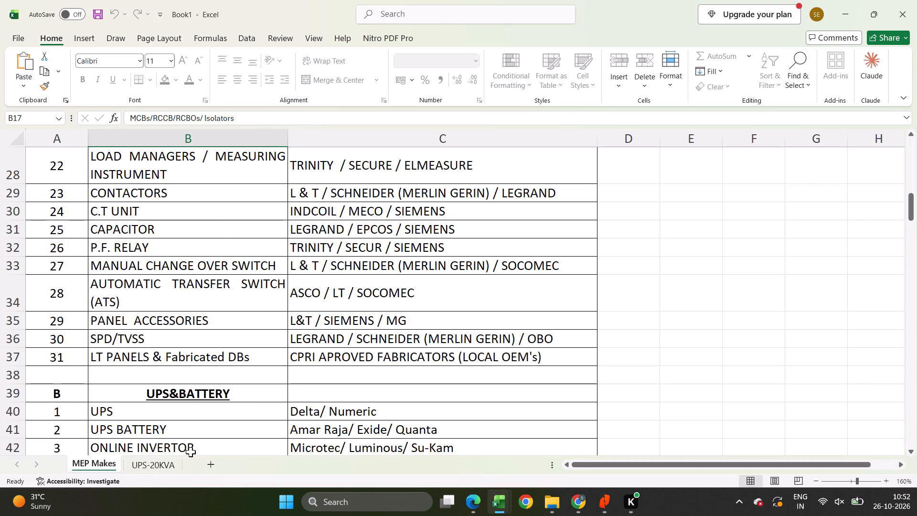
Save the new workbook as UPS in the Robertet India MEP folder and close it.
{"action": "left_click", "coordinate": [256, 340]}
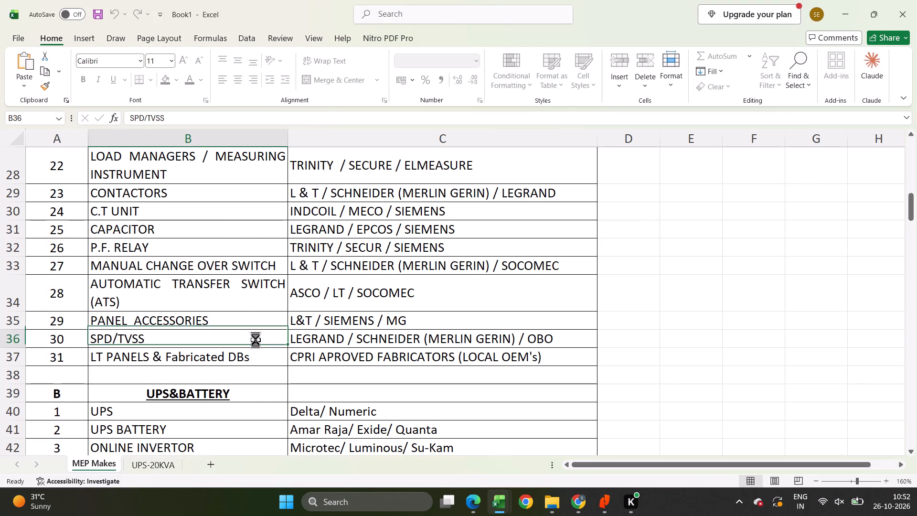
{"action": "key", "text": "ctrl+s"}
{"action": "left_click", "coordinate": [417, 273]}
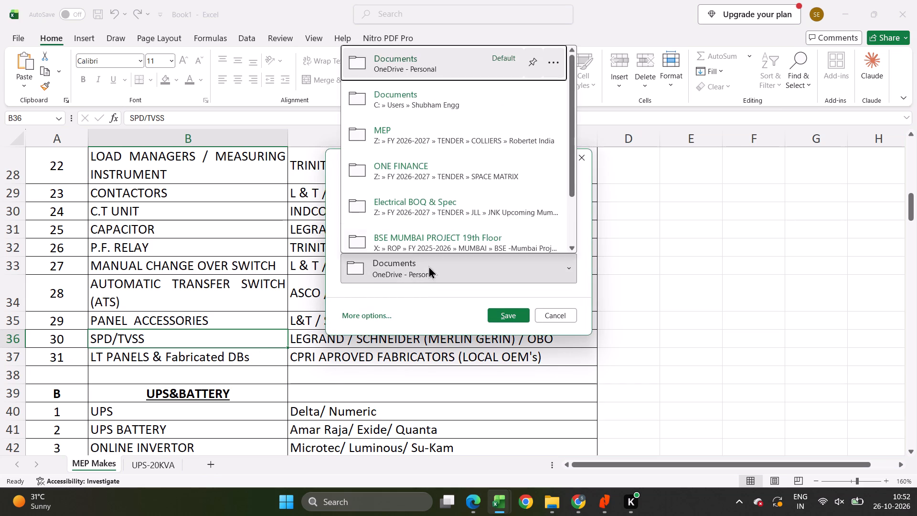
{"action": "left_click", "coordinate": [445, 146]}
{"action": "left_click", "coordinate": [414, 220]}
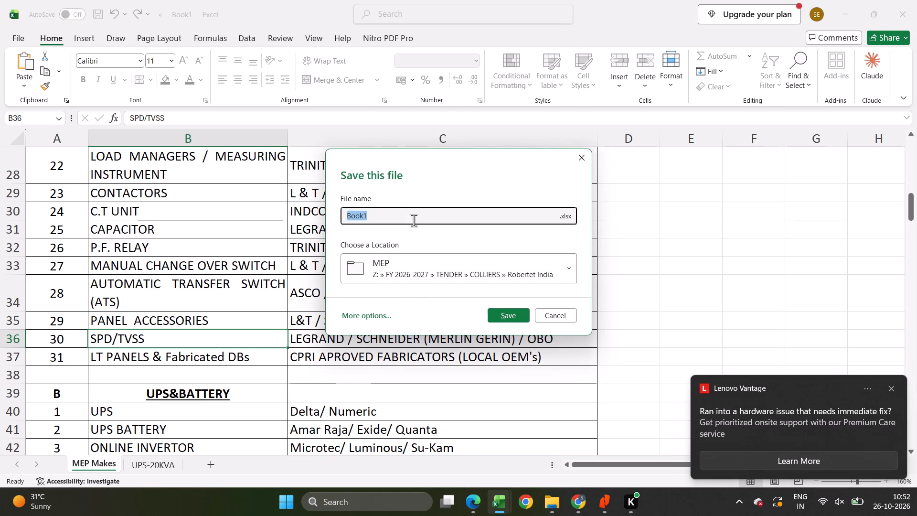
{"action": "type", "text": "UPS"}
{"action": "key", "text": "Return"}
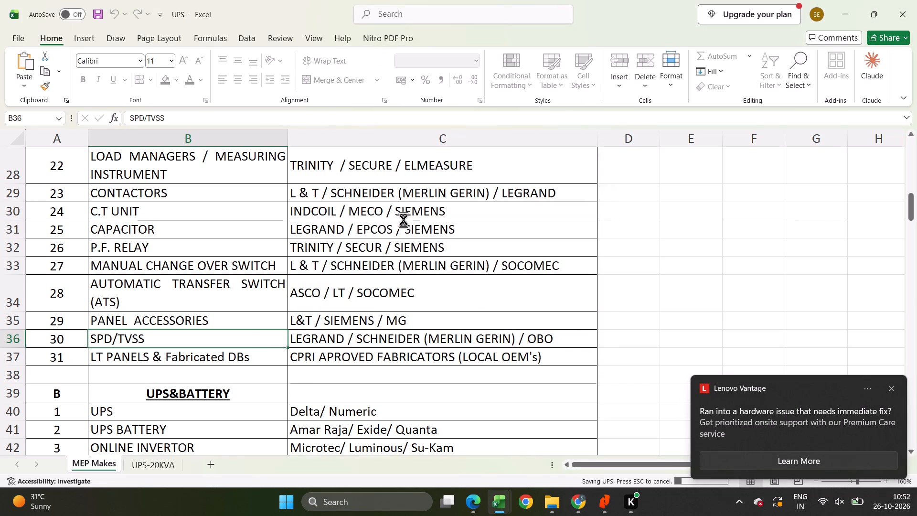
{"action": "left_click", "coordinate": [913, 2]}
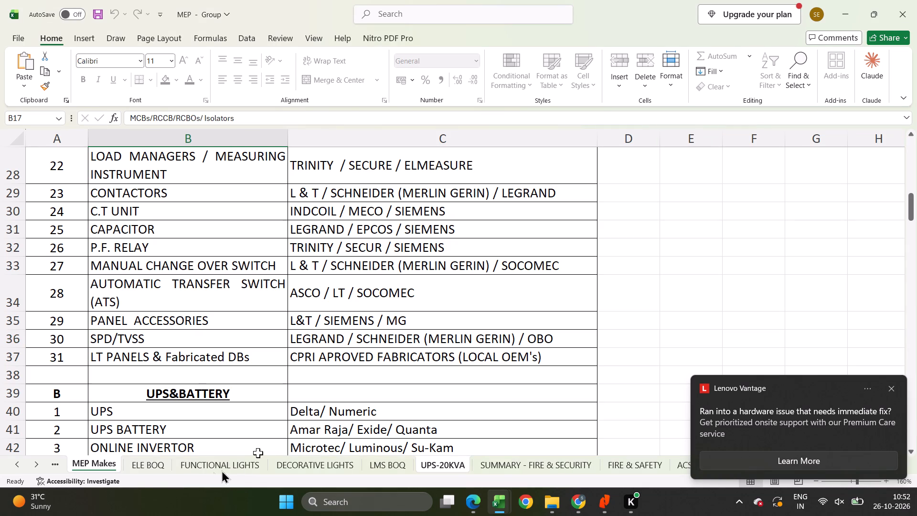
Copy the MEP Makes, FUNCTIONAL LIGHTS, DECORATIVE LIGHTS and LMS BOQ sheets, without UPS-20KVA, into another new workbook.
{"action": "left_click", "coordinate": [246, 463], "text": "ctrl"}
{"action": "left_click", "coordinate": [304, 462], "text": "ctrl"}
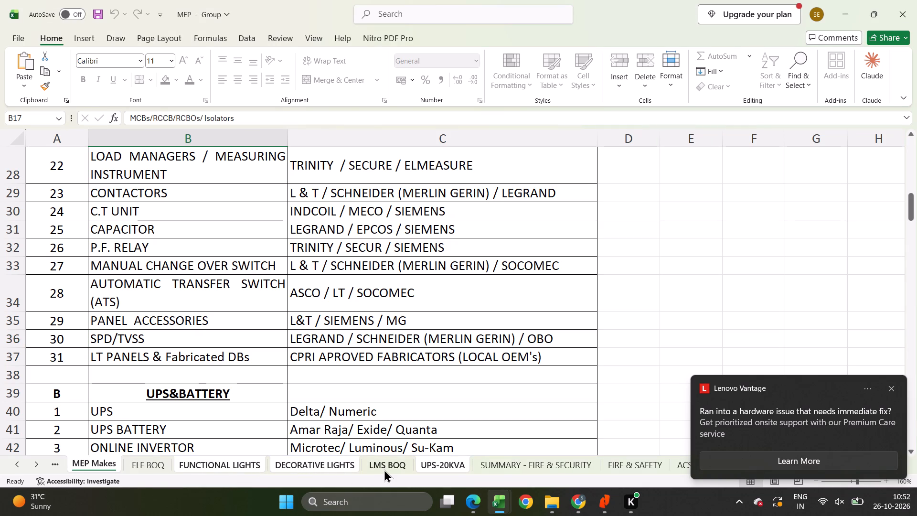
{"action": "left_click", "coordinate": [384, 469], "text": "ctrl"}
{"action": "left_click", "coordinate": [435, 466], "text": "ctrl"}
{"action": "right_click", "coordinate": [316, 462]}
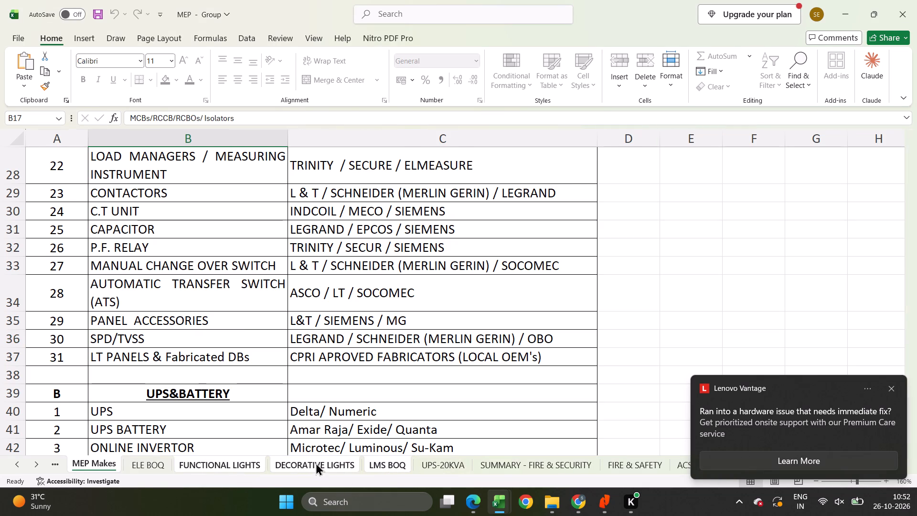
{"action": "left_click", "coordinate": [349, 326]}
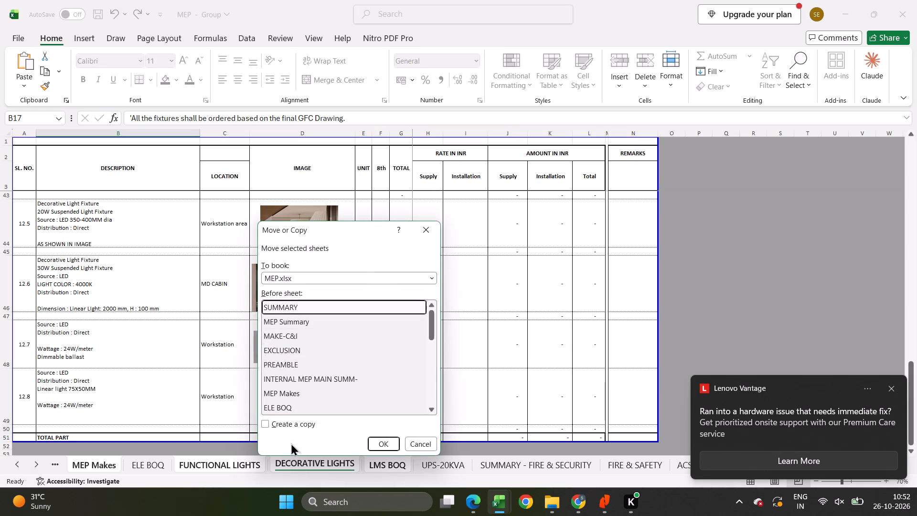
{"action": "left_click", "coordinate": [279, 423]}
{"action": "left_click", "coordinate": [341, 273]}
{"action": "left_click", "coordinate": [326, 294]}
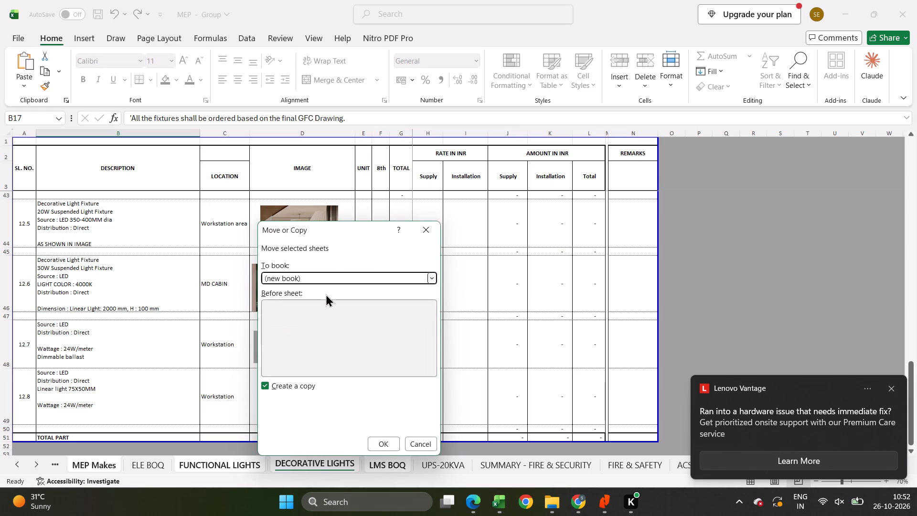
{"action": "left_click", "coordinate": [382, 443]}
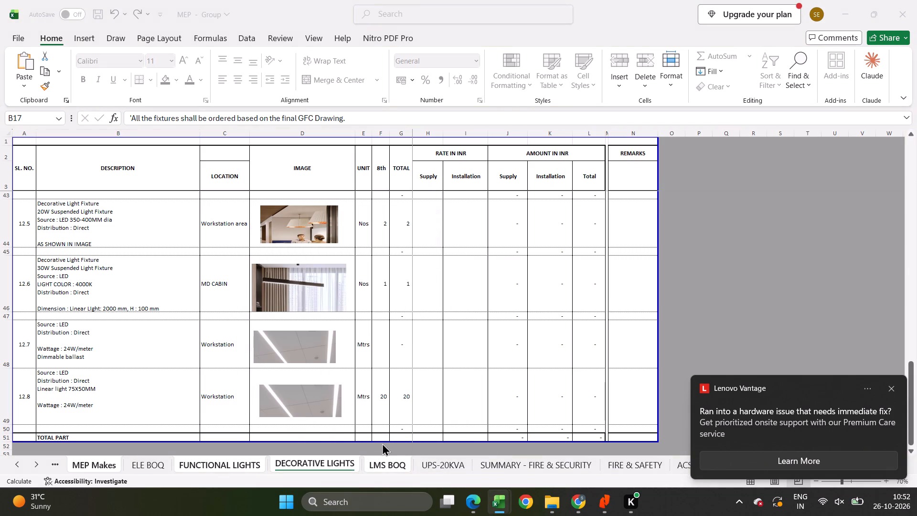
Save this workbook as LIGHT & LMS in the Robertet India MEP folder and close it.
{"action": "left_click", "coordinate": [364, 321]}
{"action": "key", "text": "ctrl+s"}
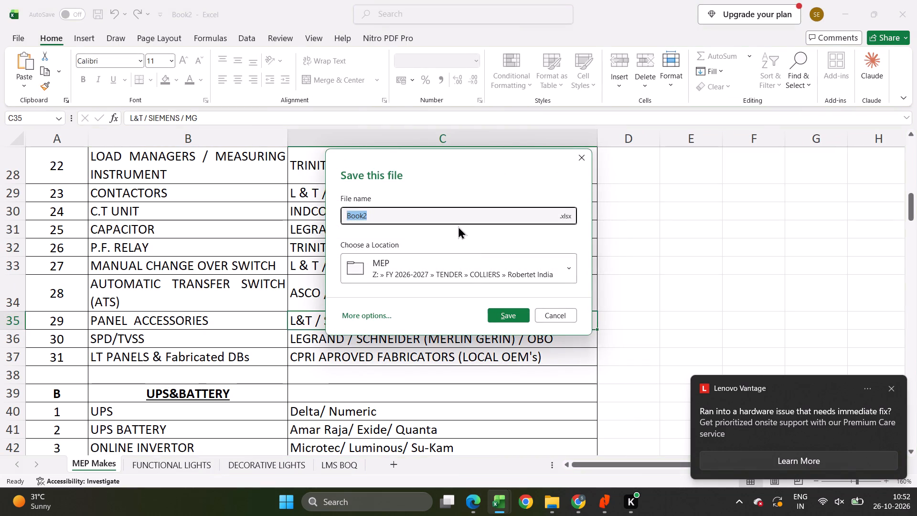
{"action": "type", "text": "LIGHT & LMS"}
{"action": "key", "text": "Return"}
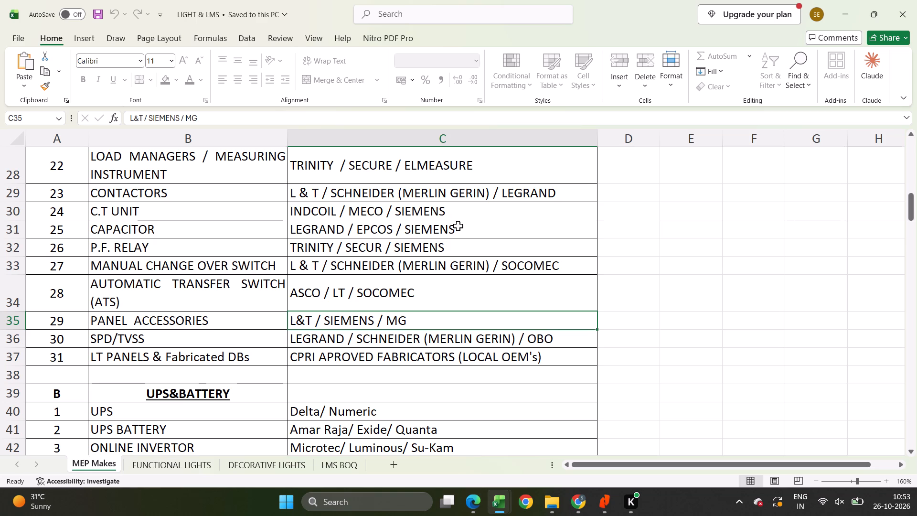
{"action": "left_click", "coordinate": [916, 1]}
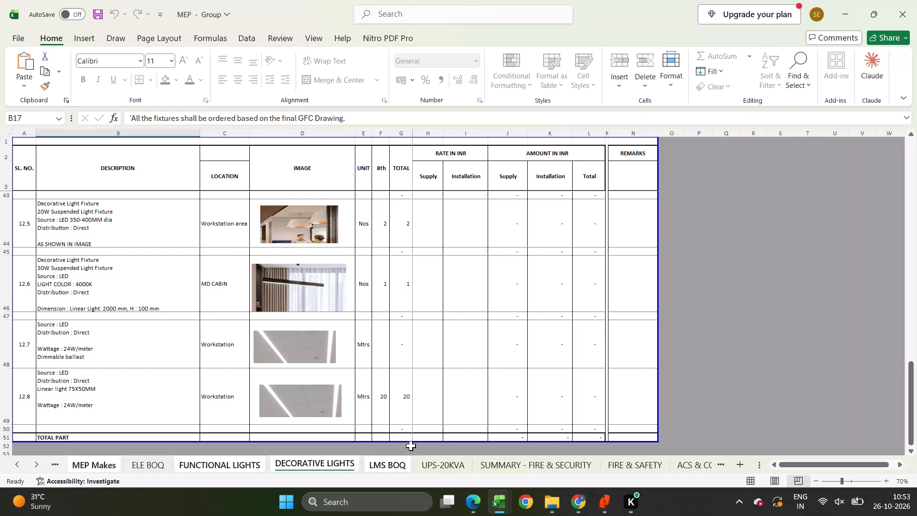
Examine the panel specifications and panel items near the start of the ELE BOQ sheet in the MEP workbook.
{"action": "left_click", "coordinate": [171, 456]}
{"action": "scroll", "coordinate": [241, 420], "scroll_direction": "down", "scroll_amount": 5}
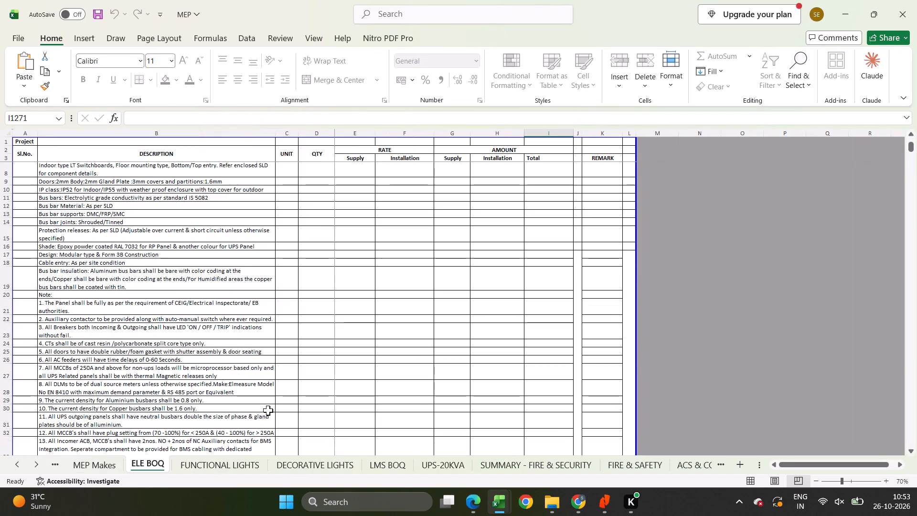
{"action": "scroll", "coordinate": [268, 410], "scroll_direction": "down", "scroll_amount": 20}
{"action": "scroll", "coordinate": [268, 410], "scroll_direction": "down", "scroll_amount": 7}
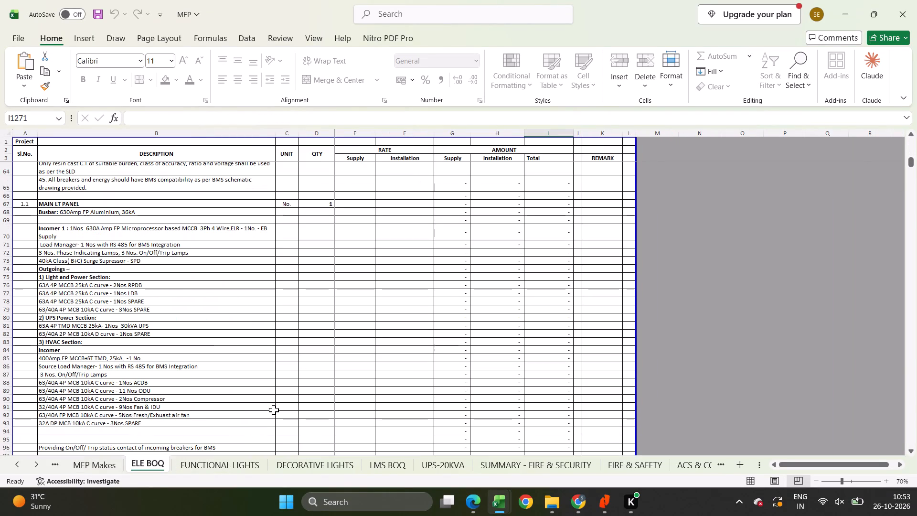
{"action": "scroll", "coordinate": [274, 410], "scroll_direction": "down", "scroll_amount": 14}
{"action": "scroll", "coordinate": [274, 410], "scroll_direction": "up", "scroll_amount": 2}
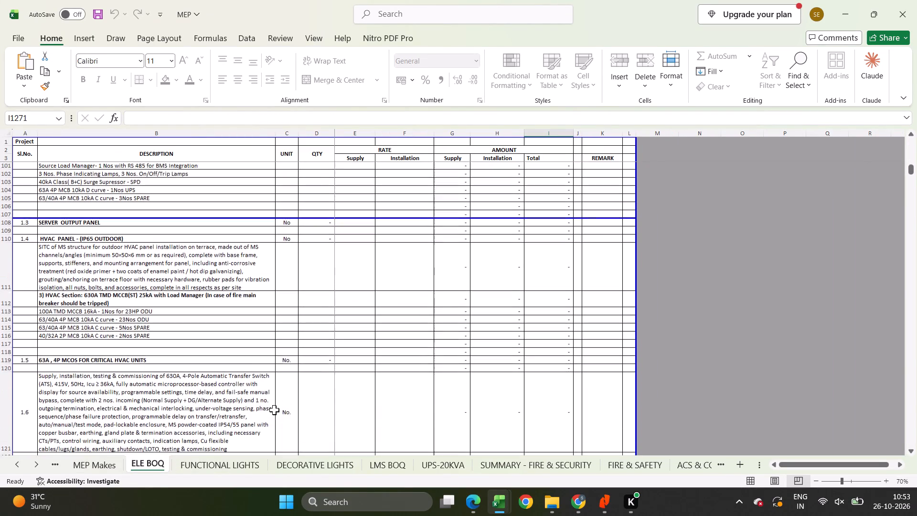
{"action": "scroll", "coordinate": [274, 410], "scroll_direction": "up", "scroll_amount": 7}
Switch to the MEP folder in File Explorer and create a new Excel worksheet file named PANELS.
{"action": "key", "text": "alt+Tab"}
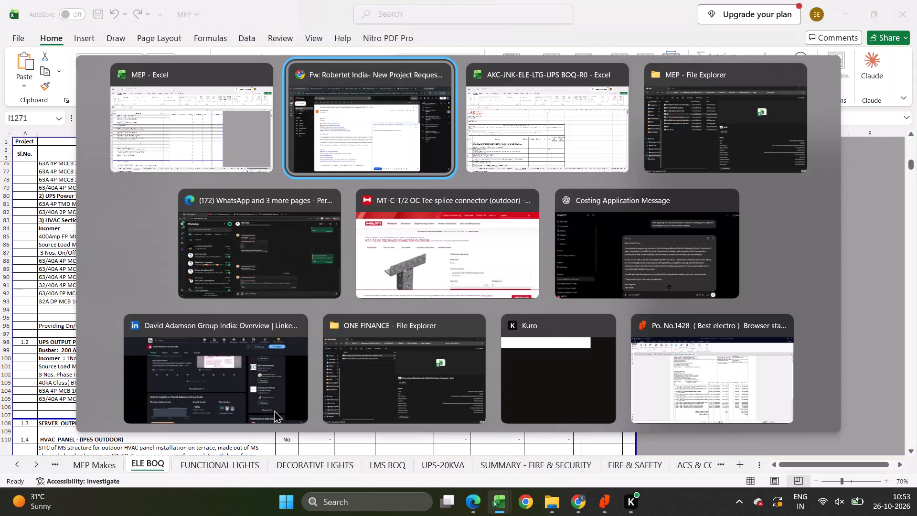
{"action": "key", "text": "alt+Tab"}
{"action": "key", "text": "alt+Tab"}
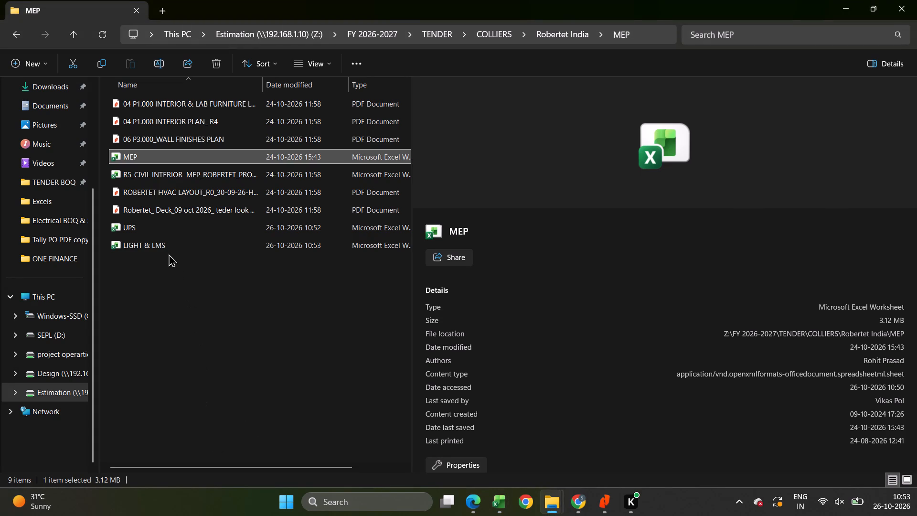
{"action": "left_click", "coordinate": [169, 251]}
{"action": "left_click", "coordinate": [46, 67]}
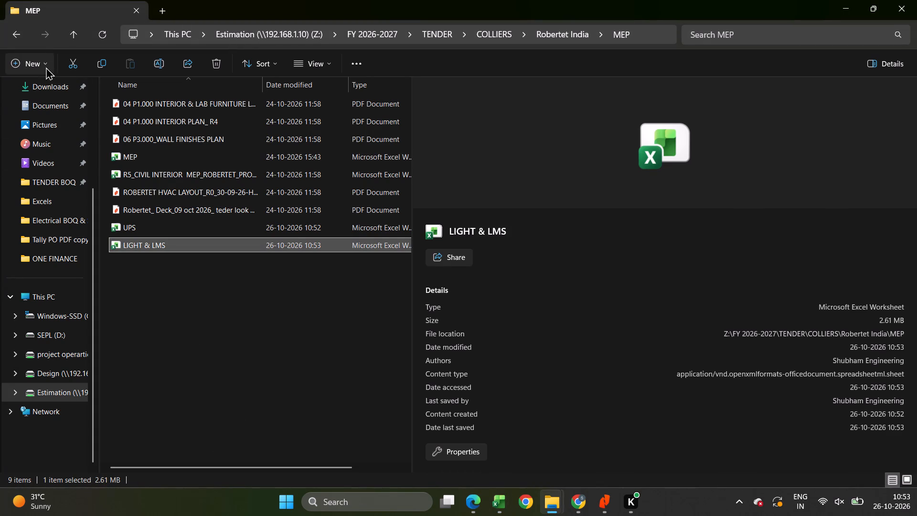
{"action": "double_click", "coordinate": [60, 253]}
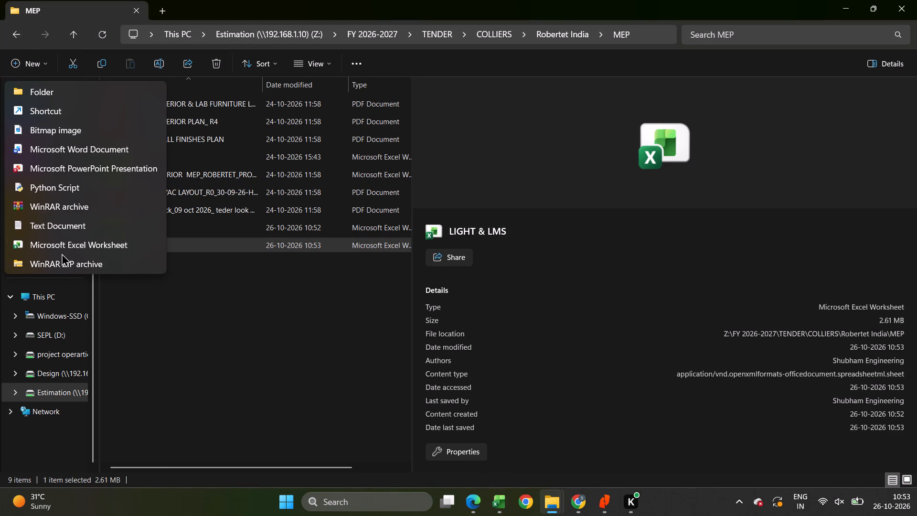
{"action": "left_click", "coordinate": [63, 252]}
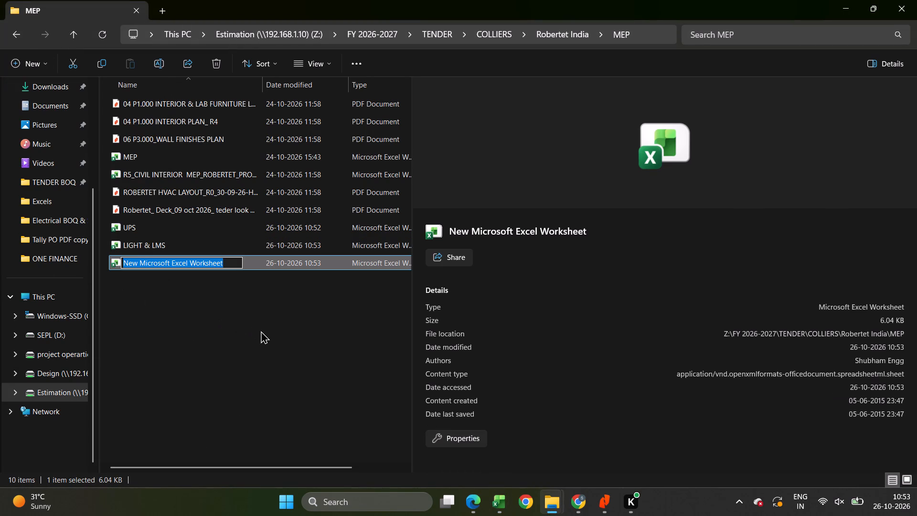
{"action": "type", "text": "PAN"}
{"action": "key", "text": "shift+w"}
{"action": "key", "text": "shift+BackSpace"}
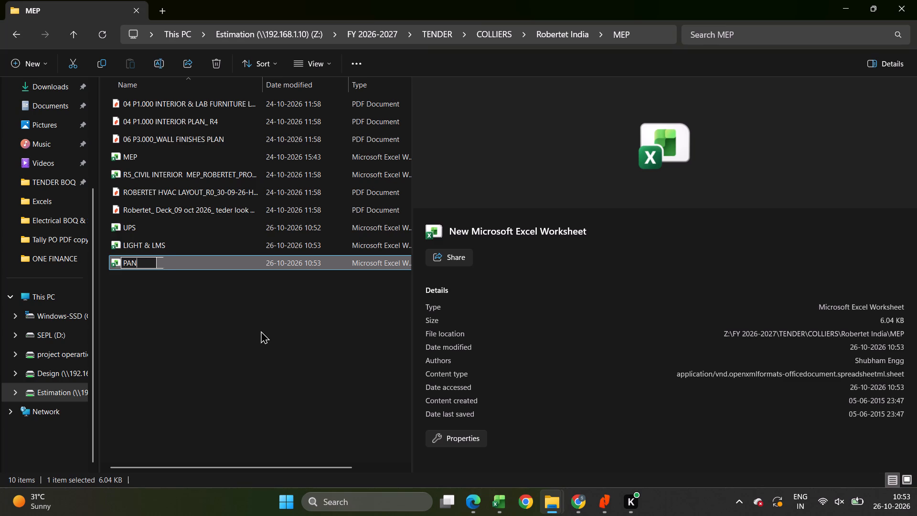
{"action": "type", "text": "ELS"}
{"action": "key", "text": "Return"}
Open the PANELS workbook and enable editing.
{"action": "key", "text": "Return"}
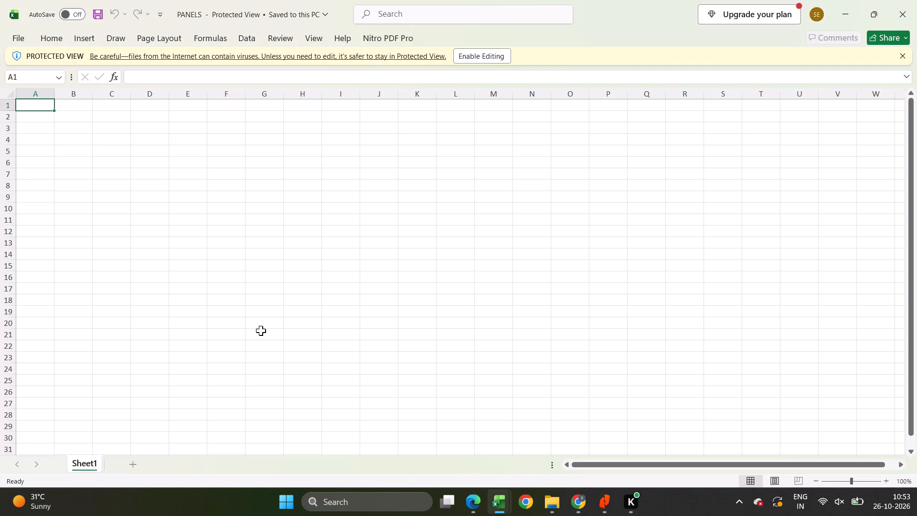
{"action": "left_click", "coordinate": [464, 58]}
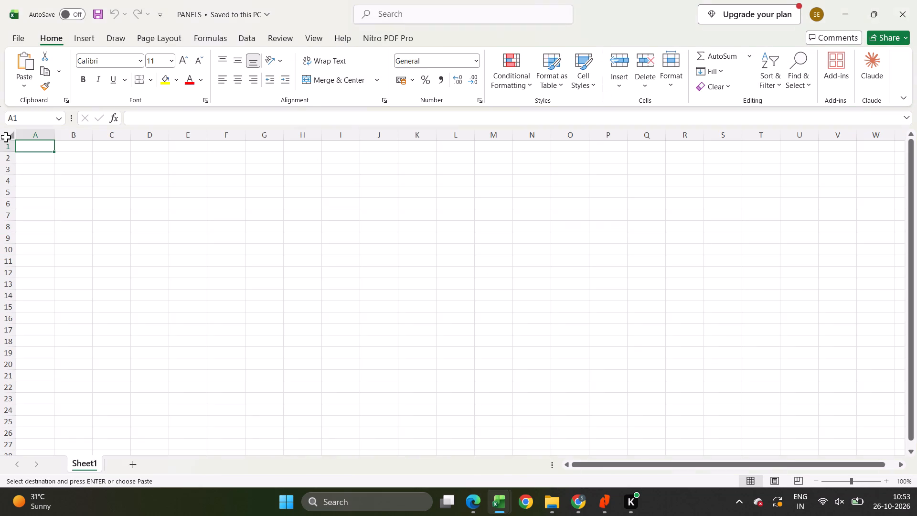
{"action": "left_click", "coordinate": [9, 145]}
{"action": "key", "text": "ctrl+v"}
Copy the LT PANELS section, rows 5 to 202 of ELE BOQ, into PANELS starting at row 4.
{"action": "key", "text": "alt+Tab"}
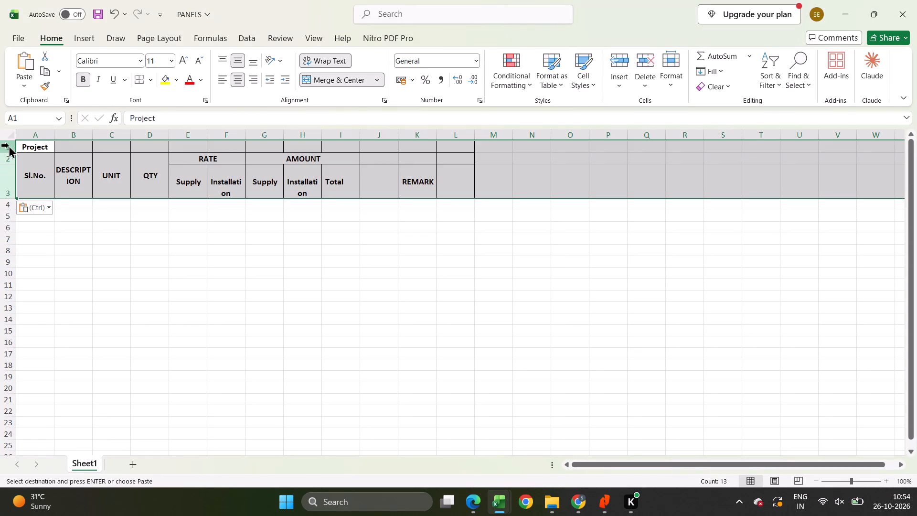
{"action": "scroll", "coordinate": [61, 251], "scroll_direction": "up", "scroll_amount": 4}
{"action": "middle_click_drag", "start_coordinate": [69, 257], "coordinate": [62, 94]}
{"action": "left_click_drag", "start_coordinate": [2, 173], "coordinate": [12, 499]}
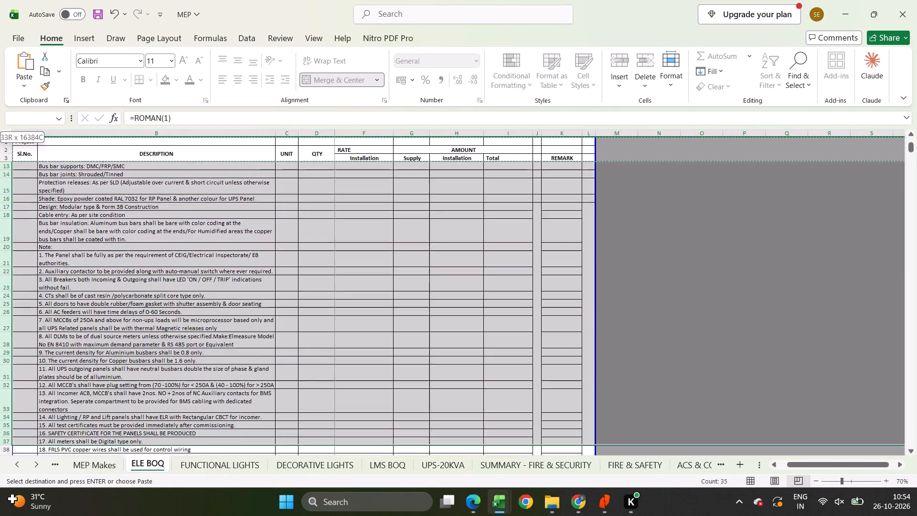
{"action": "left_click_drag", "start_coordinate": [12, 499], "coordinate": [14, 500]}
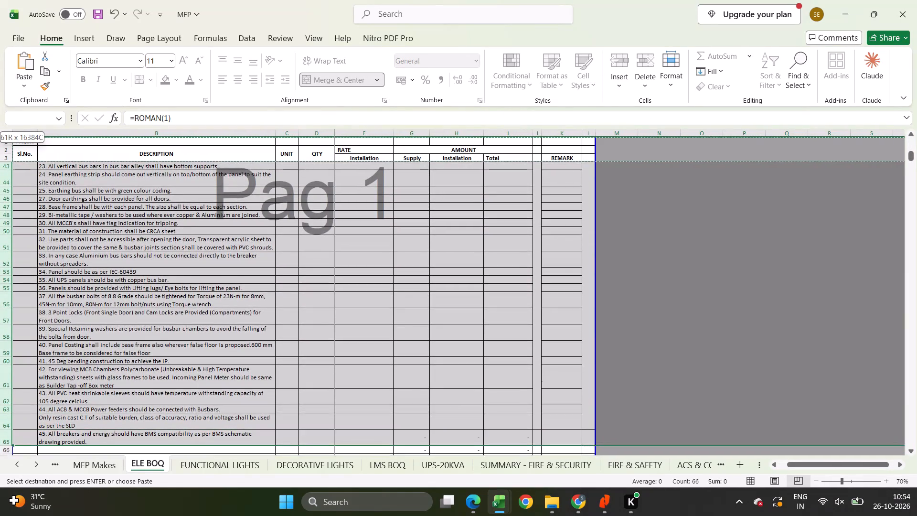
{"action": "left_click_drag", "start_coordinate": [14, 500], "coordinate": [9, 488]}
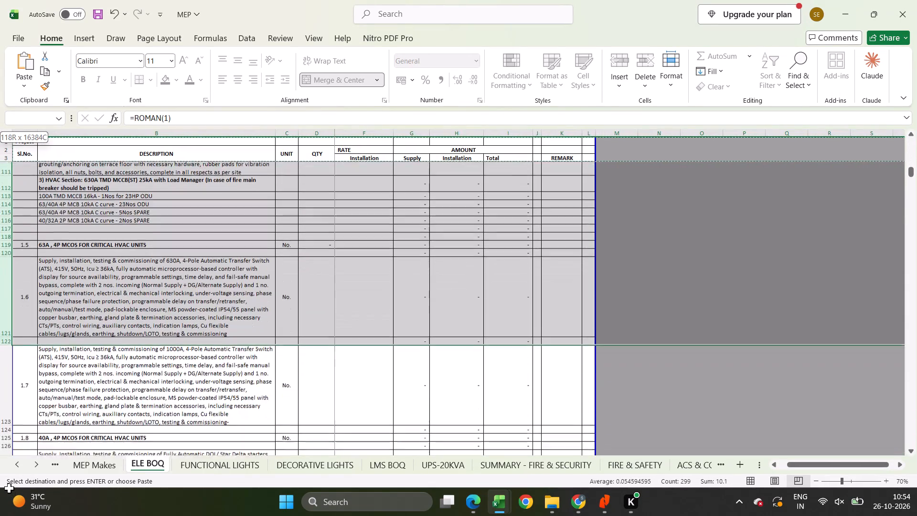
{"action": "left_click_drag", "start_coordinate": [9, 488], "coordinate": [16, 424]}
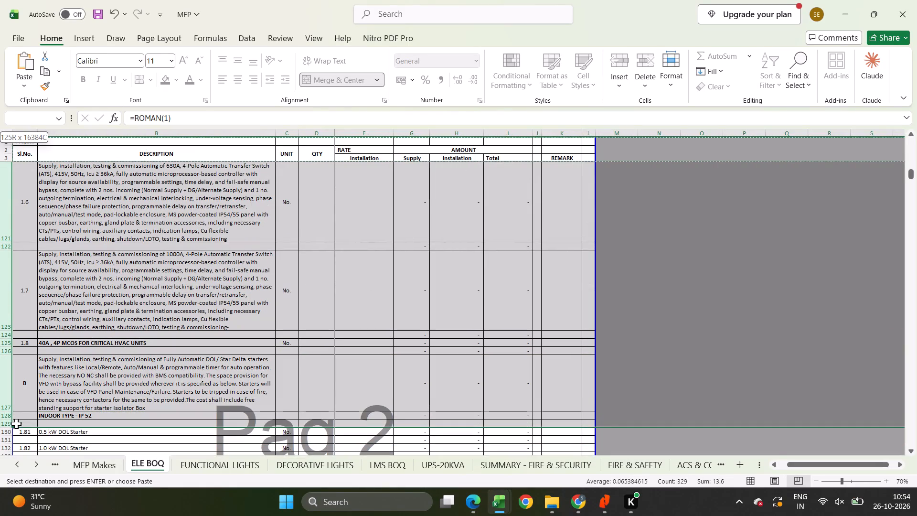
{"action": "left_click_drag", "start_coordinate": [16, 424], "coordinate": [12, 462]}
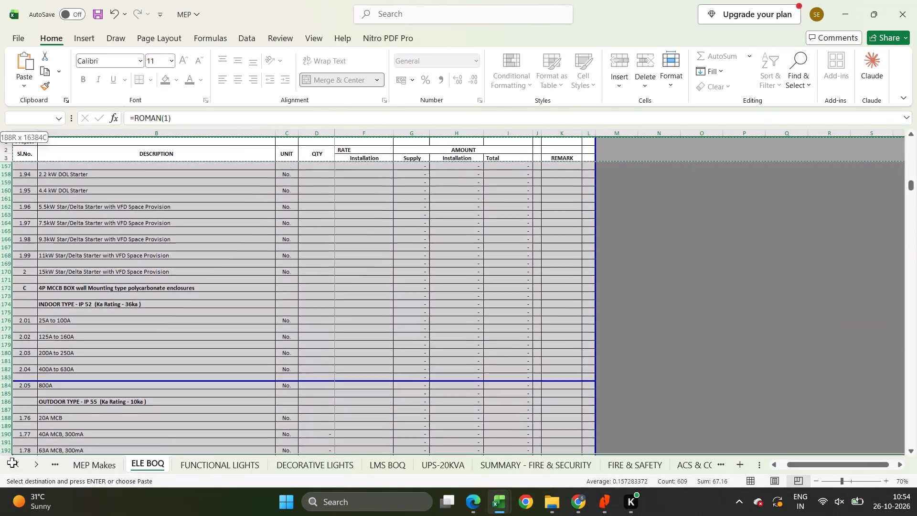
{"action": "left_click_drag", "start_coordinate": [12, 462], "coordinate": [12, 474]}
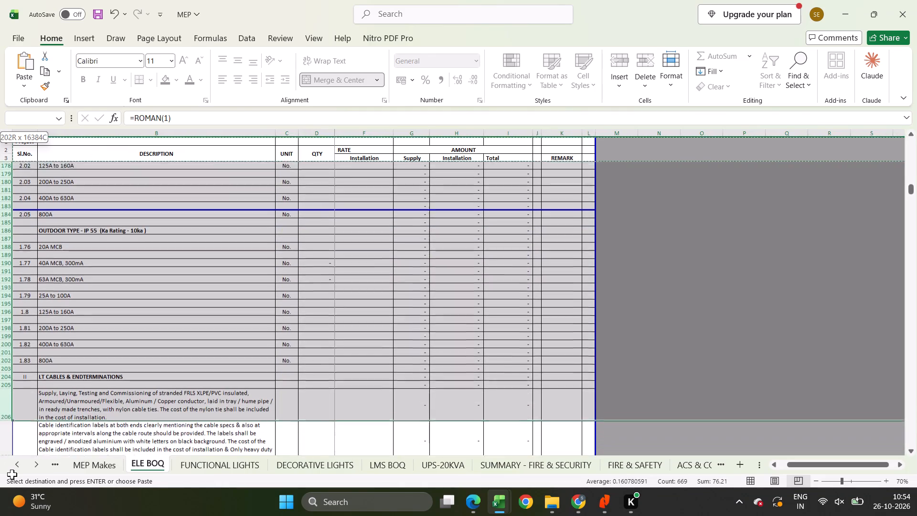
{"action": "left_click_drag", "start_coordinate": [12, 474], "coordinate": [4, 349]}
{"action": "key", "text": "ctrl+c"}
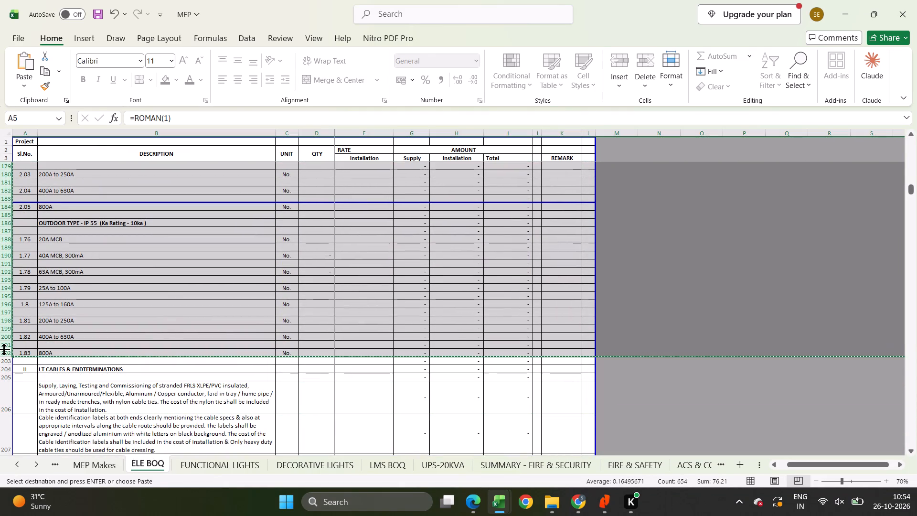
{"action": "key", "text": "alt+Tab"}
{"action": "left_click", "coordinate": [11, 205]}
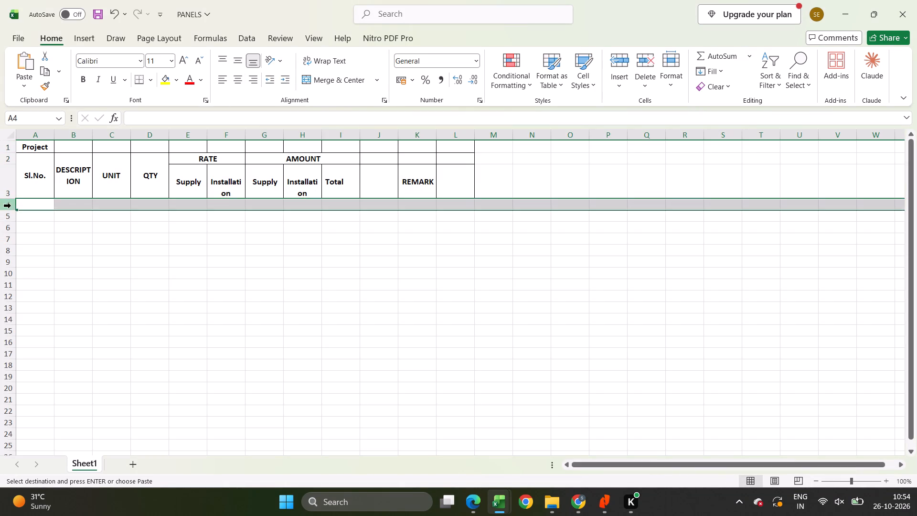
{"action": "key", "text": "ctrl+v"}
Widen the DESCRIPTION column in PANELS and auto-fit all row heights to their contents.
{"action": "left_click", "coordinate": [142, 230]}
{"action": "left_click", "coordinate": [80, 133]}
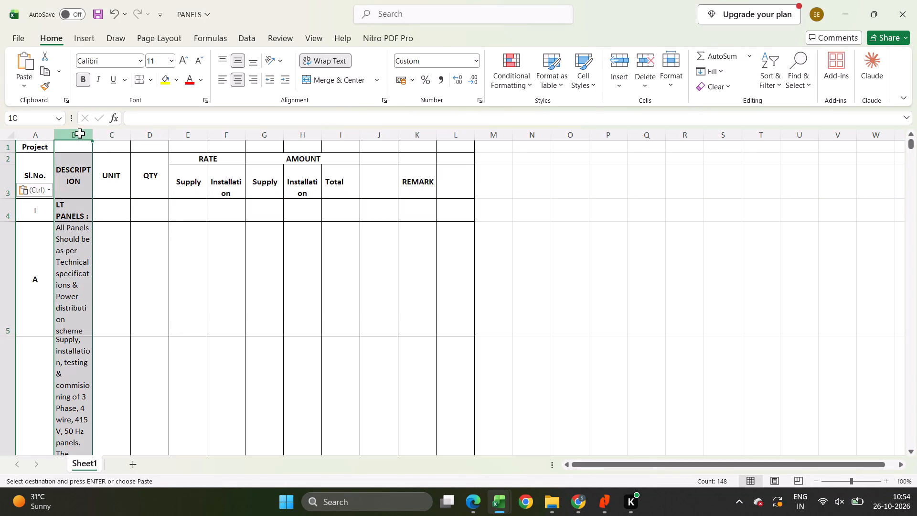
{"action": "left_click_drag", "start_coordinate": [94, 134], "coordinate": [343, 150]}
{"action": "left_click", "coordinate": [6, 138]}
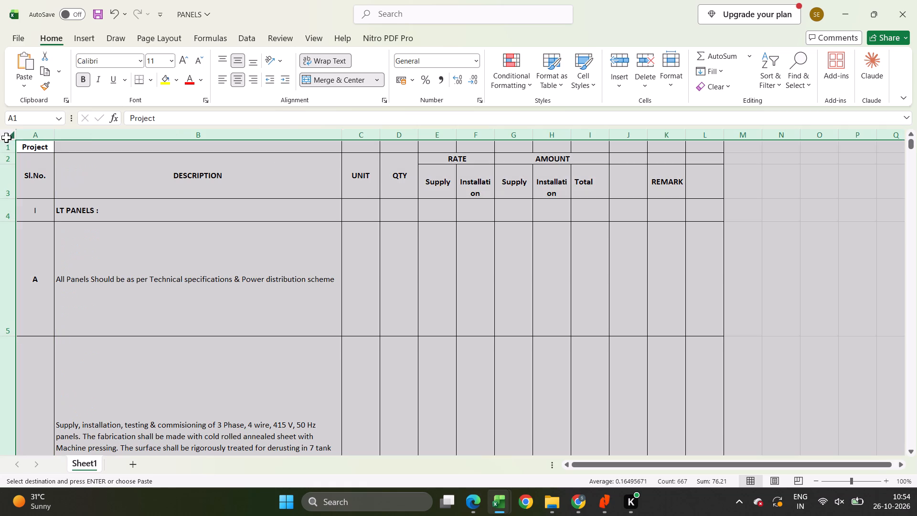
{"action": "double_click", "coordinate": [11, 151]}
Check the pasted panel specifications, quantities and items in PANELS through to the end of the list.
{"action": "scroll", "coordinate": [352, 334], "scroll_direction": "down", "scroll_amount": 14}
{"action": "scroll", "coordinate": [407, 318], "scroll_direction": "down", "scroll_amount": 4}
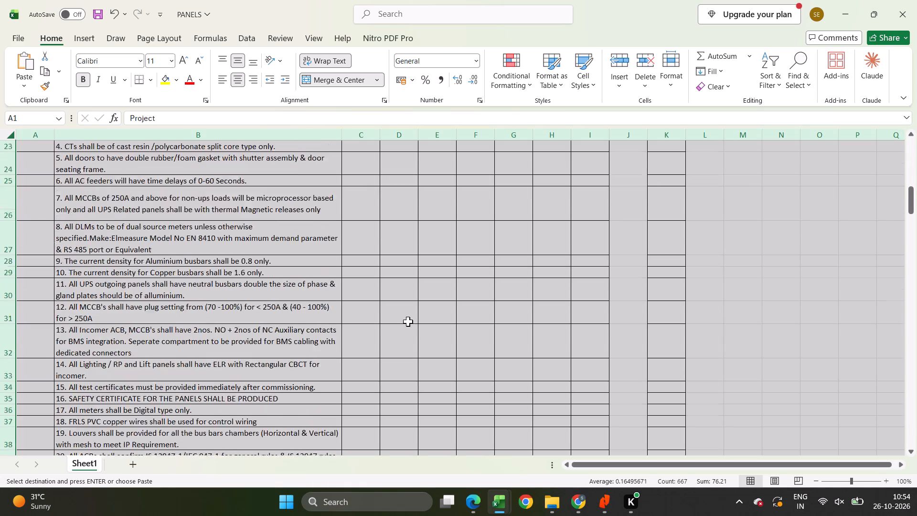
{"action": "scroll", "coordinate": [408, 323], "scroll_direction": "down", "scroll_amount": 3}
{"action": "left_click", "coordinate": [408, 324]}
{"action": "key", "text": "ctrl+Down"}
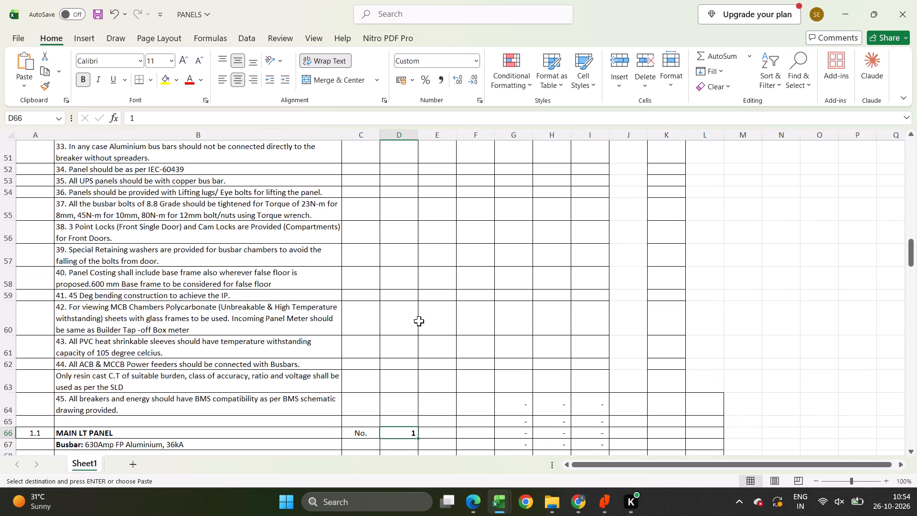
{"action": "key", "text": "ctrl+Down"}
{"action": "key", "text": "ctrl+Down"}
{"action": "key", "text": "ctrl+Down"}
{"action": "key", "text": "ctrl+Down"}
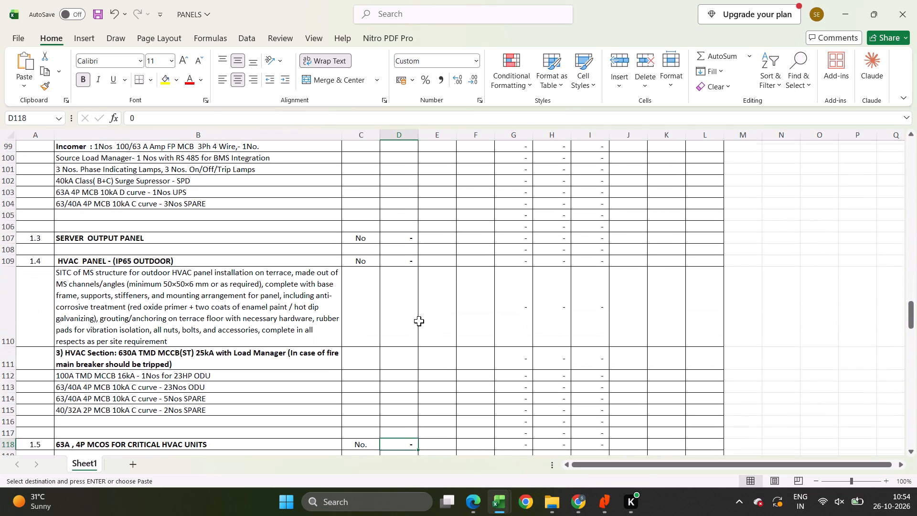
{"action": "scroll", "coordinate": [488, 301], "scroll_direction": "down", "scroll_amount": 7}
{"action": "scroll", "coordinate": [471, 301], "scroll_direction": "down", "scroll_amount": 17}
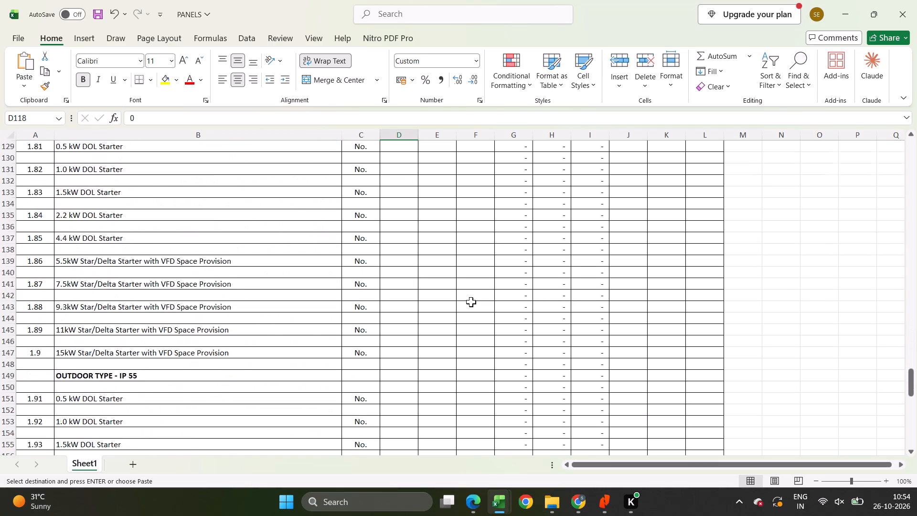
{"action": "scroll", "coordinate": [471, 302], "scroll_direction": "down", "scroll_amount": 20}
{"action": "scroll", "coordinate": [471, 302], "scroll_direction": "down", "scroll_amount": 1}
{"action": "left_click", "coordinate": [434, 309]}
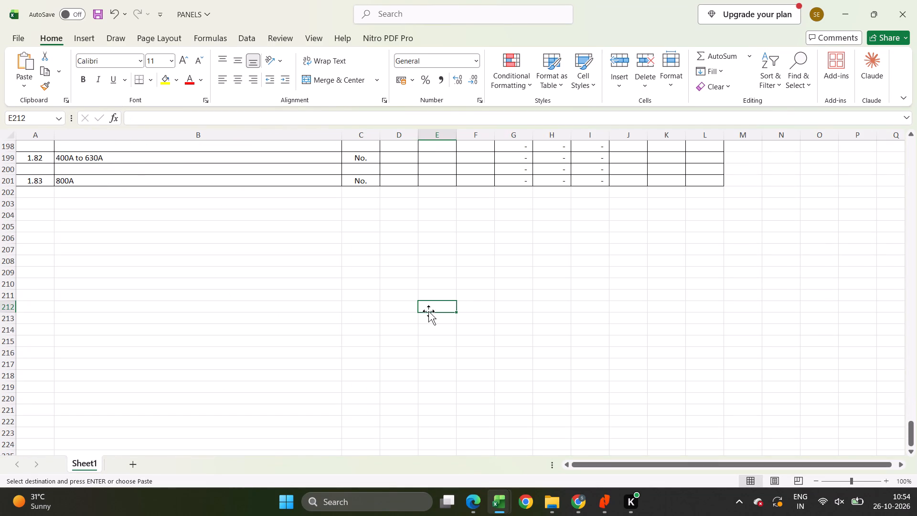
Save the PANELS workbook.
{"action": "key", "text": "ctrl+s"}
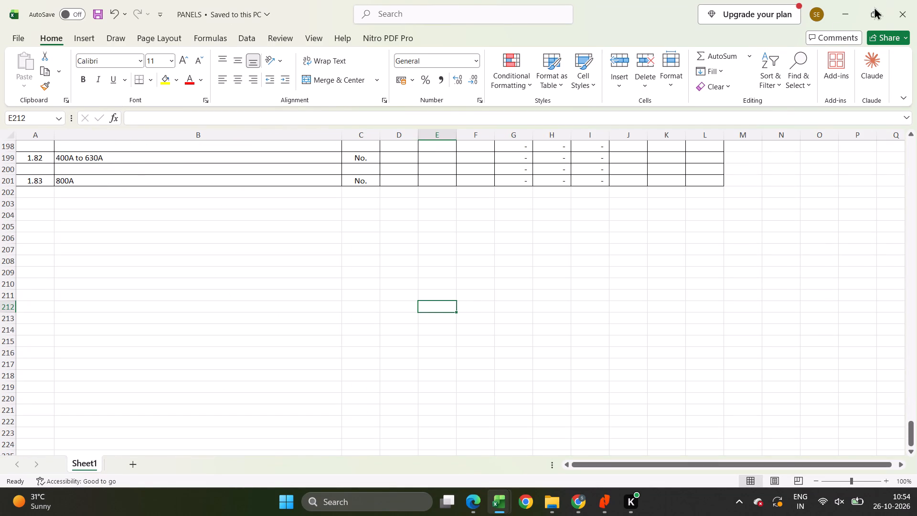
Copy the MEP Makes sheet of the MEP workbook into a new workbook, keeping the original.
{"action": "key", "text": "alt+Tab"}
{"action": "left_click", "coordinate": [90, 461]}
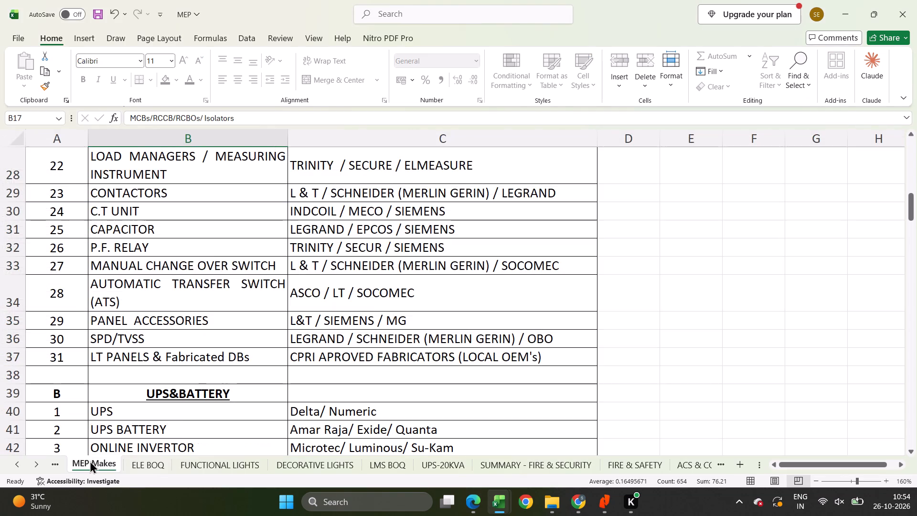
{"action": "right_click", "coordinate": [90, 461]}
{"action": "left_click", "coordinate": [123, 342]}
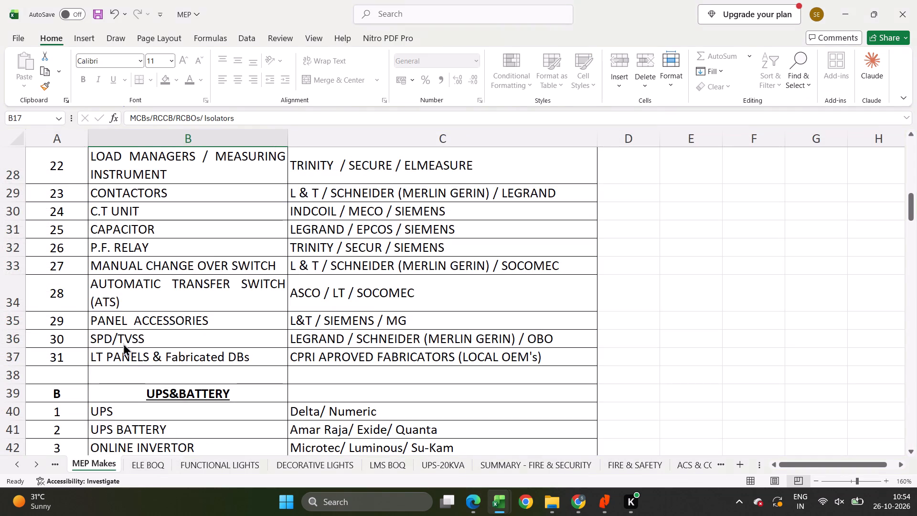
{"action": "left_click", "coordinate": [64, 439]}
{"action": "left_click", "coordinate": [95, 296]}
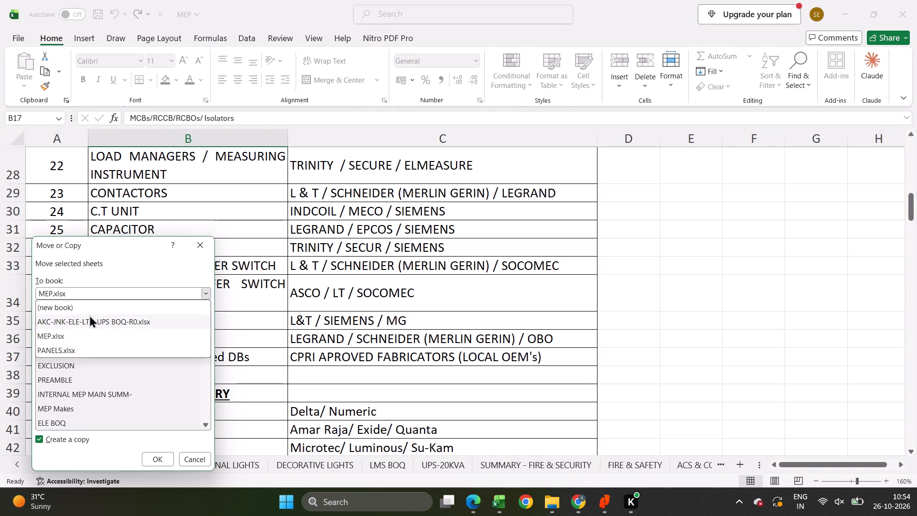
{"action": "left_click", "coordinate": [90, 310]}
{"action": "left_click", "coordinate": [160, 456]}
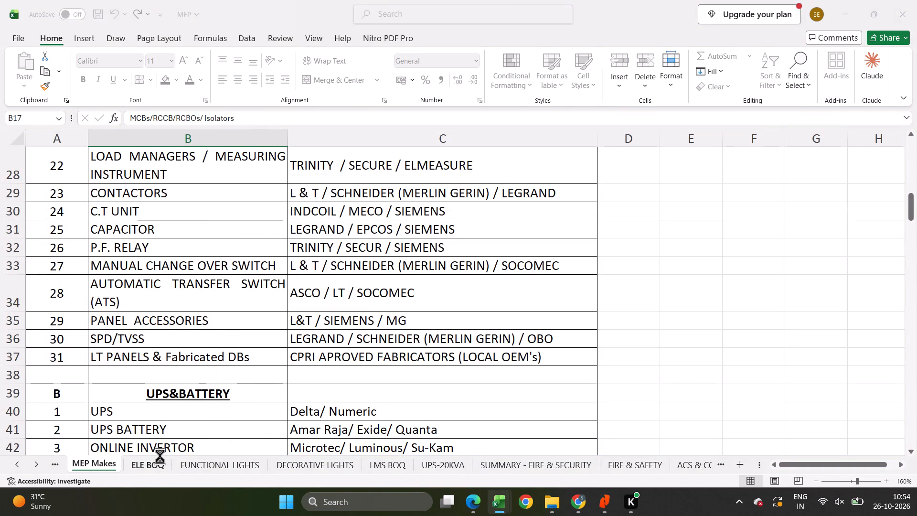
Save the new workbook as MAKE LIST in the Robertet India MEP folder and close it.
{"action": "left_click", "coordinate": [299, 323]}
{"action": "key", "text": "ctrl+s"}
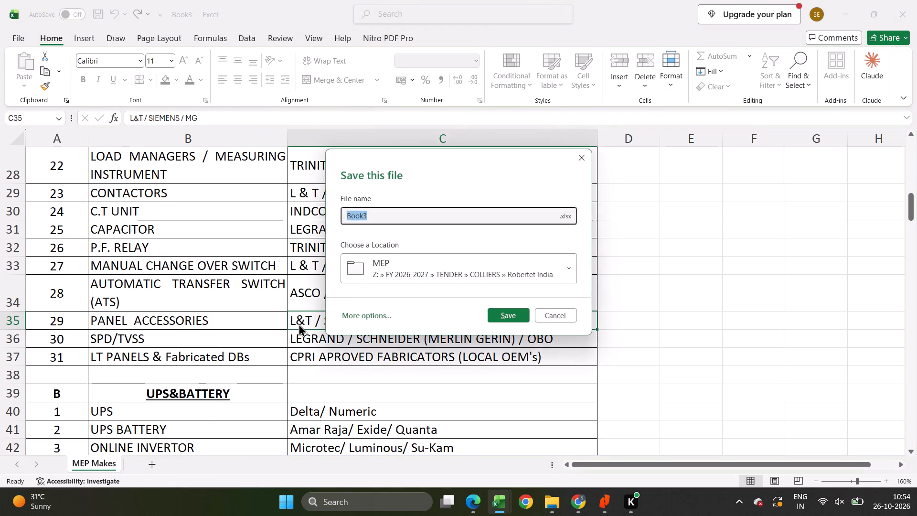
{"action": "type", "text": "MAKE LIST"}
{"action": "key", "text": "Return"}
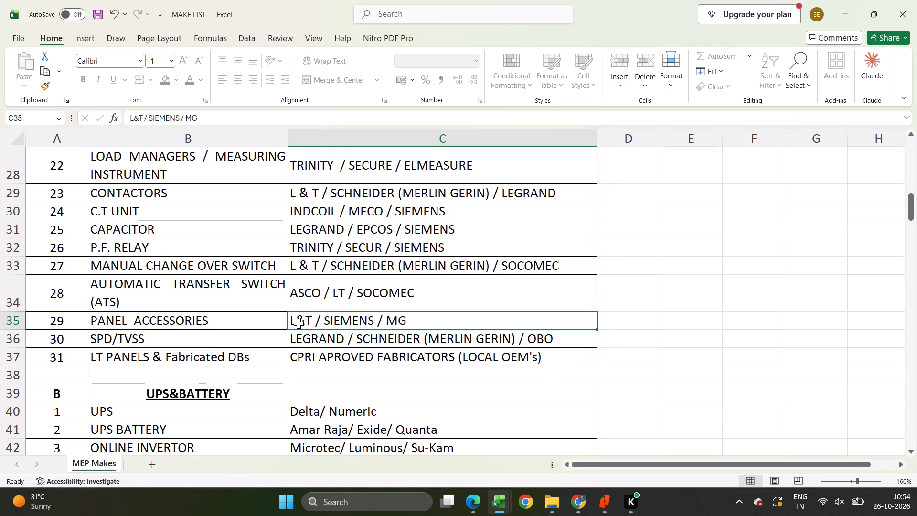
{"action": "left_click", "coordinate": [915, 1]}
Return the MEP workbook to the ELE BOQ sheet, and save and close the PANELS workbook.
{"action": "left_click", "coordinate": [143, 471]}
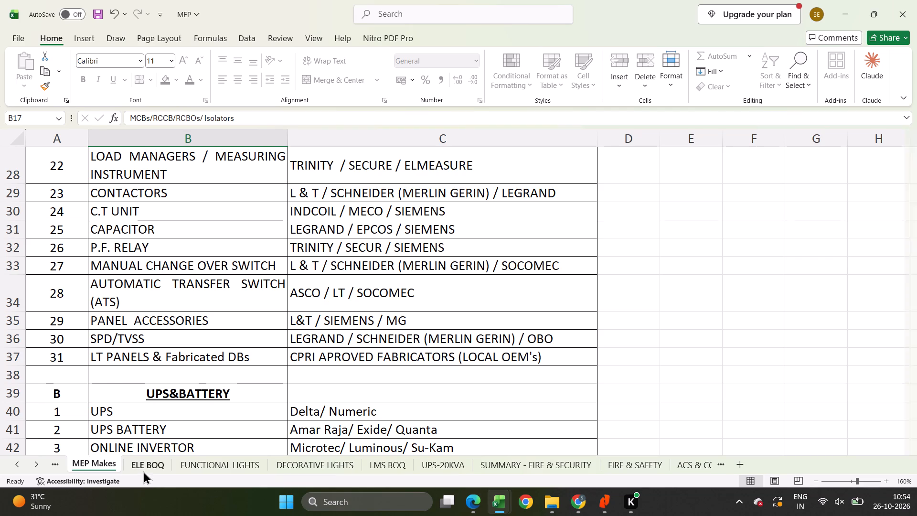
{"action": "key", "text": "alt+Tab"}
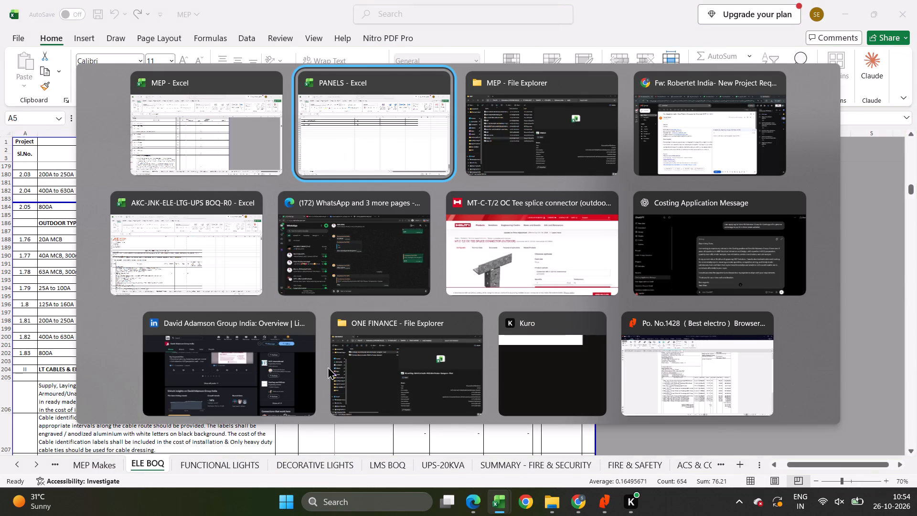
{"action": "left_click", "coordinate": [463, 259]}
{"action": "key", "text": "ctrl+s"}
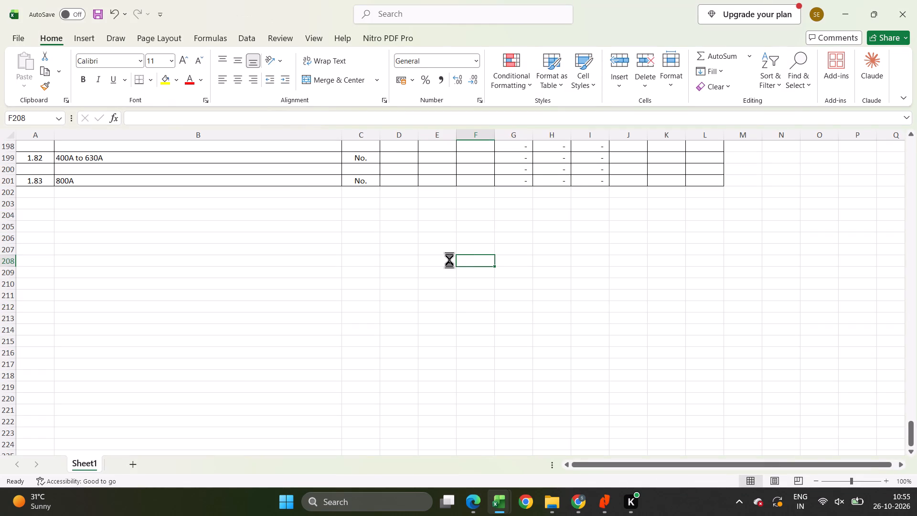
{"action": "left_click", "coordinate": [906, 14]}
Switch to the MEP folder in File Explorer, duplicate the PANELS file and rename the copy POWER OUTLETS.
{"action": "key", "text": "alt+Tab"}
{"action": "key", "text": "alt+Tab"}
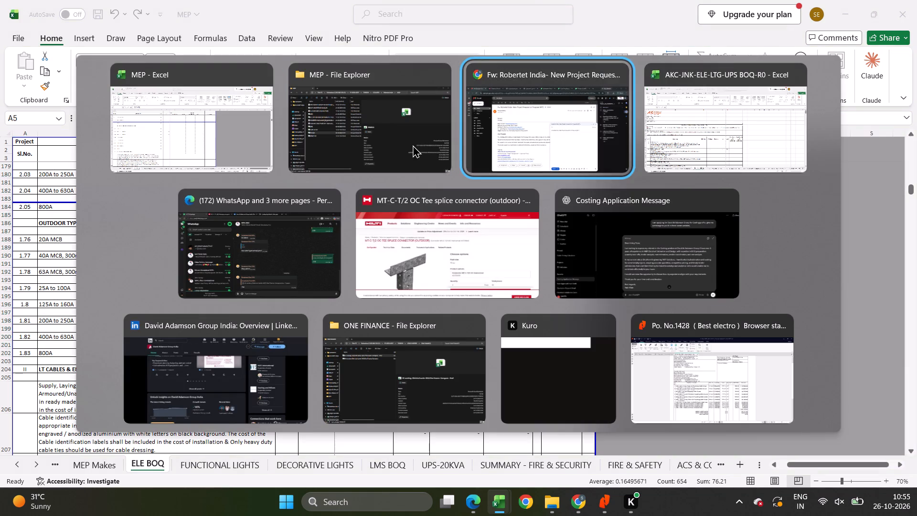
{"action": "left_click", "coordinate": [404, 145], "text": "alt"}
{"action": "left_click", "coordinate": [156, 271]}
{"action": "left_click", "coordinate": [160, 269]}
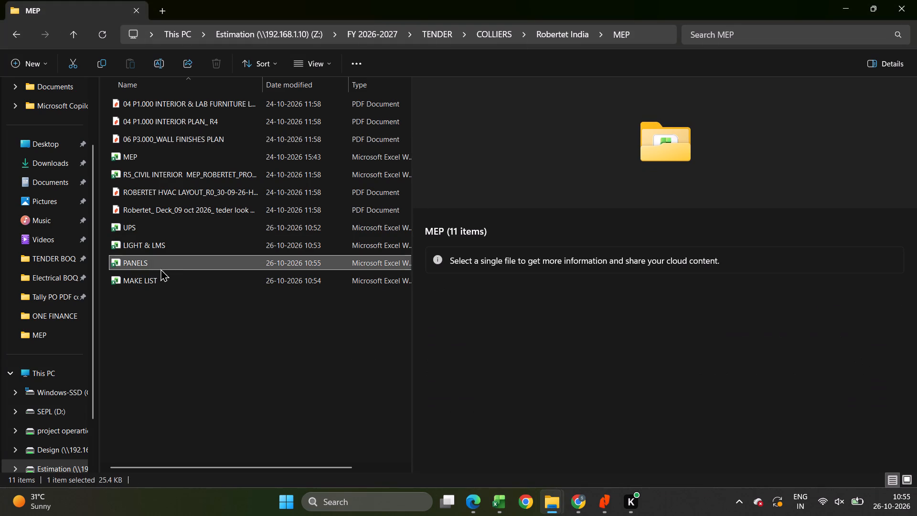
{"action": "key", "text": "ctrl+c"}
{"action": "key", "text": "ctrl+v"}
{"action": "key", "text": "F2"}
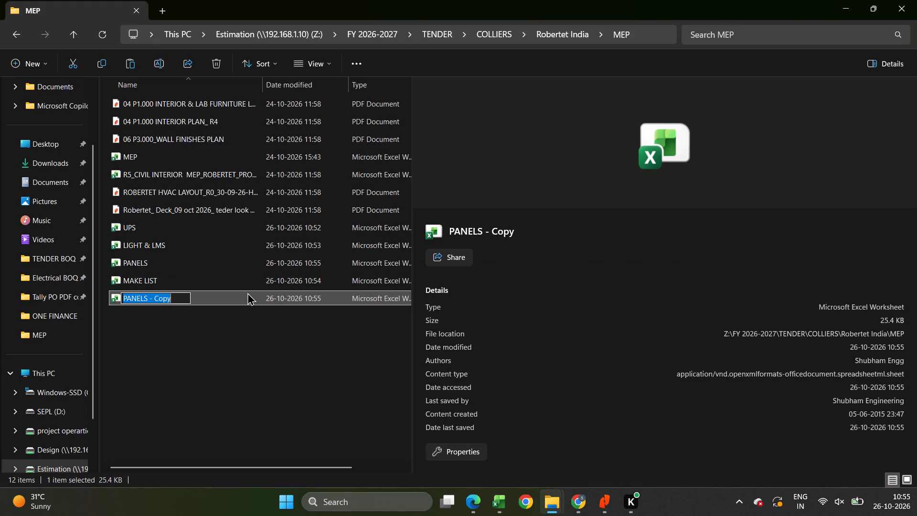
{"action": "type", "text": "POWER OUTLETS"}
{"action": "key", "text": "Return"}
Open the POWER OUTLETS workbook.
{"action": "key", "text": "Return"}
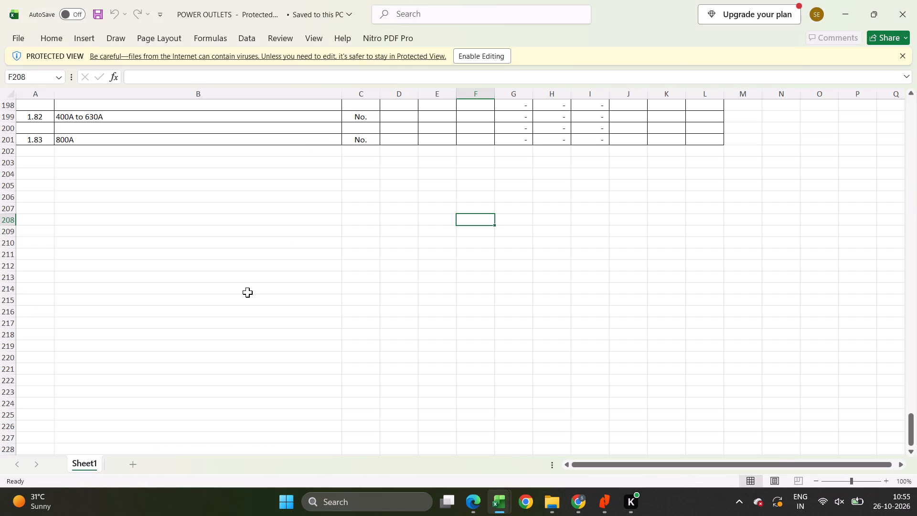
{"action": "key", "text": "alt+Tab"}
{"action": "scroll", "coordinate": [248, 300], "scroll_direction": "down", "scroll_amount": 4}
{"action": "key", "text": "alt+Tab"}
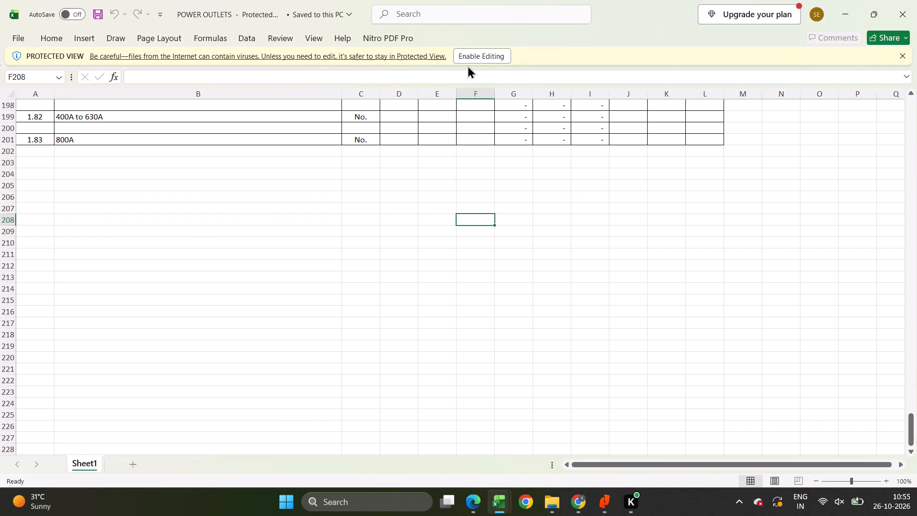
Enable editing in the POWER OUTLETS workbook.
{"action": "left_click", "coordinate": [477, 58]}
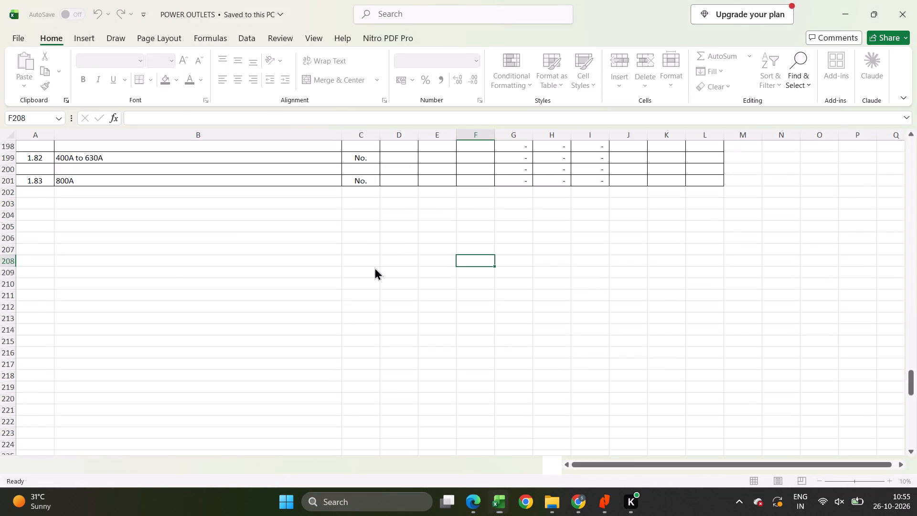
Copy the entire MCB DISTRIBUTION BOARDS (DB) section, rows 423 to 665, from the ELE BOQ sheet of the MEP workbook.
{"action": "key", "text": "alt+Tab"}
{"action": "scroll", "coordinate": [289, 376], "scroll_direction": "down", "scroll_amount": 8}
{"action": "scroll", "coordinate": [278, 366], "scroll_direction": "down", "scroll_amount": 13}
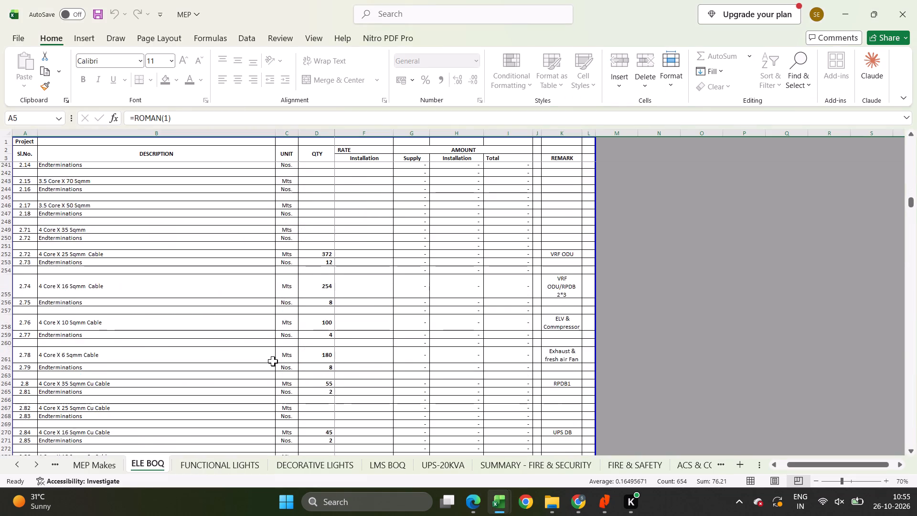
{"action": "scroll", "coordinate": [273, 361], "scroll_direction": "down", "scroll_amount": 20}
{"action": "scroll", "coordinate": [273, 361], "scroll_direction": "down", "scroll_amount": 20}
{"action": "scroll", "coordinate": [273, 361], "scroll_direction": "down", "scroll_amount": 2}
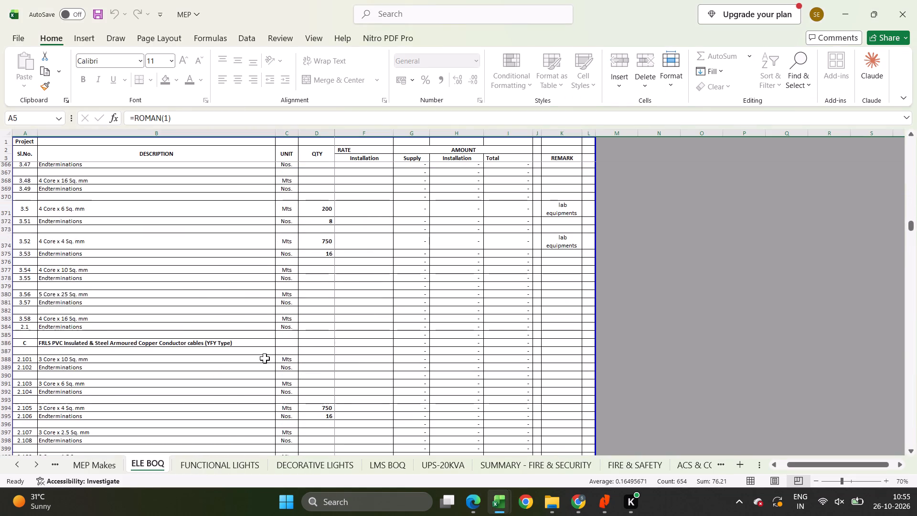
{"action": "scroll", "coordinate": [265, 358], "scroll_direction": "down", "scroll_amount": 17}
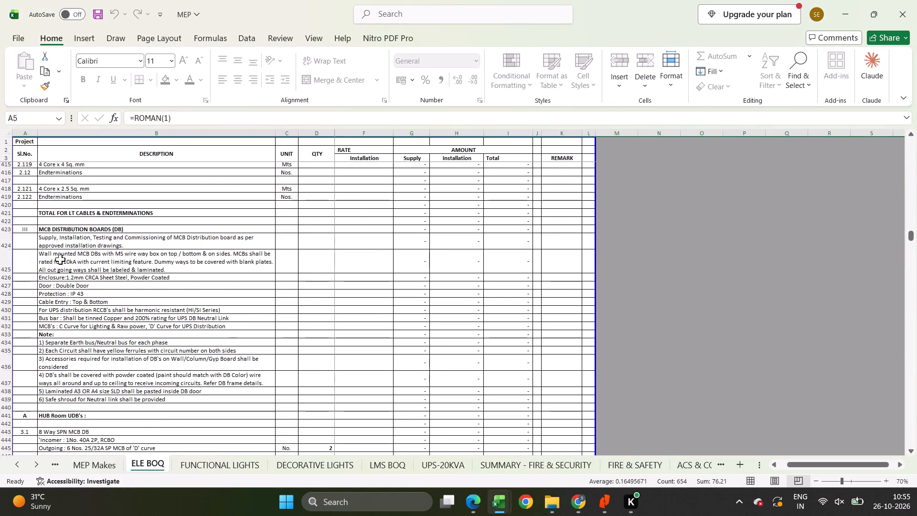
{"action": "left_click_drag", "start_coordinate": [9, 229], "coordinate": [11, 515]}
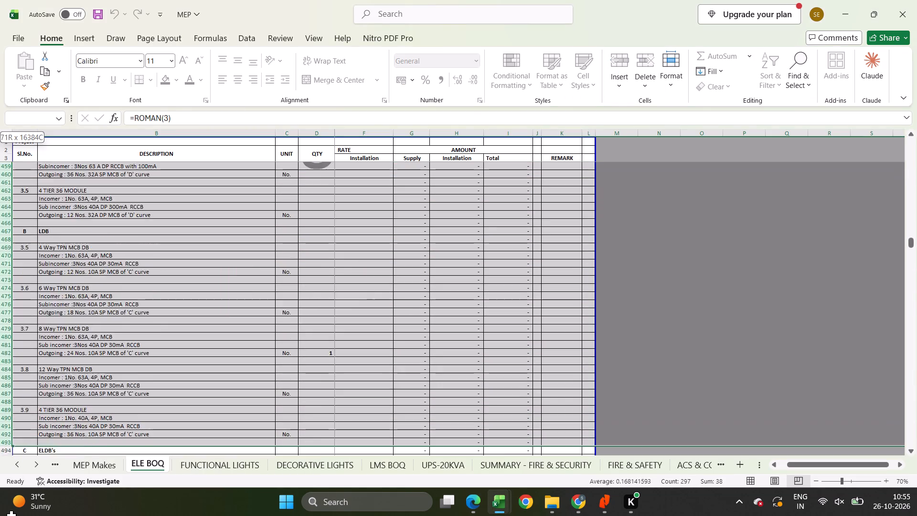
{"action": "left_click_drag", "start_coordinate": [11, 515], "coordinate": [15, 488]}
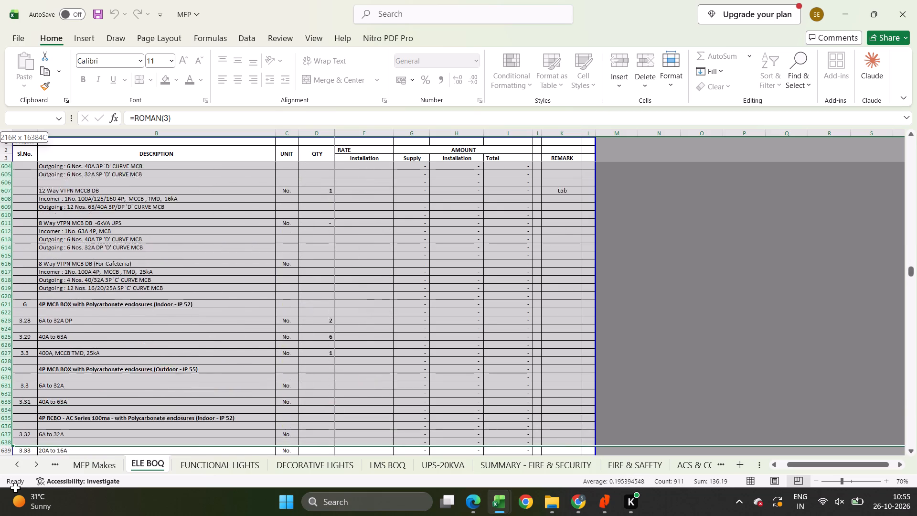
{"action": "left_click_drag", "start_coordinate": [15, 488], "coordinate": [7, 468]}
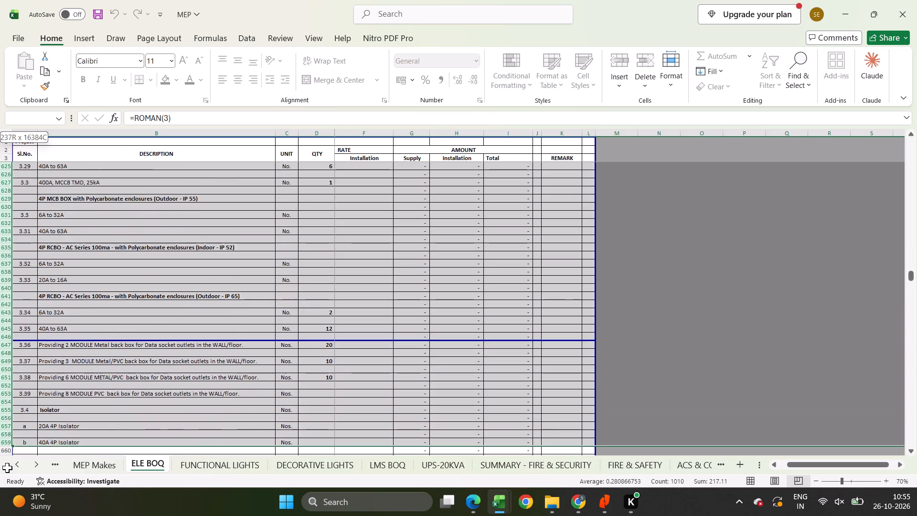
{"action": "left_click_drag", "start_coordinate": [7, 468], "coordinate": [6, 341]}
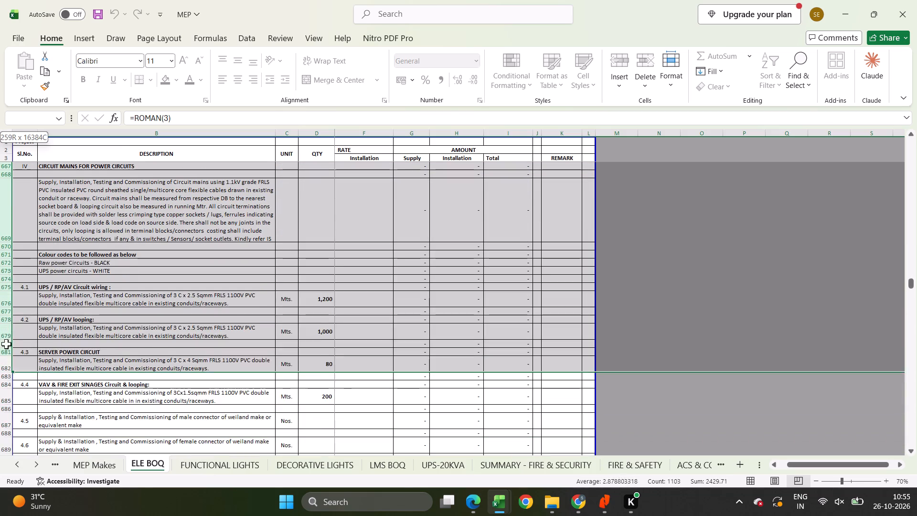
{"action": "left_click_drag", "start_coordinate": [6, 341], "coordinate": [22, 153]}
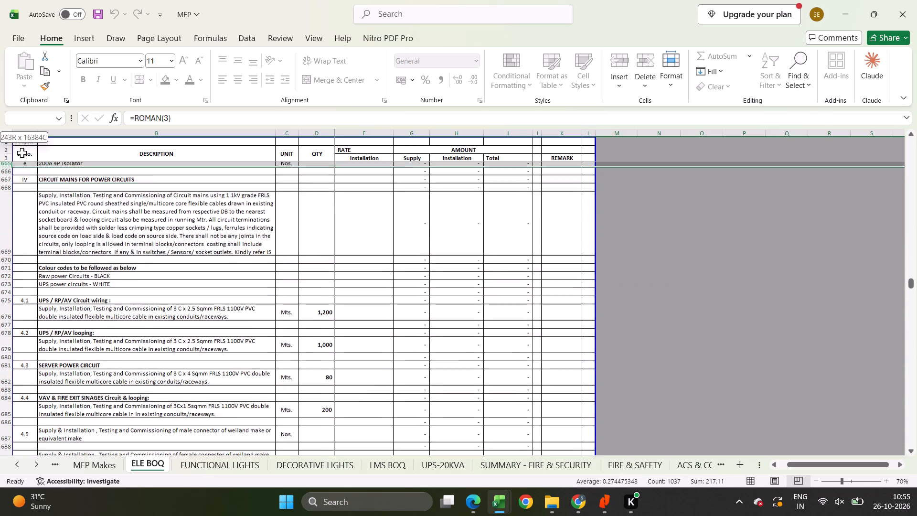
{"action": "left_click_drag", "start_coordinate": [22, 153], "coordinate": [21, 224]}
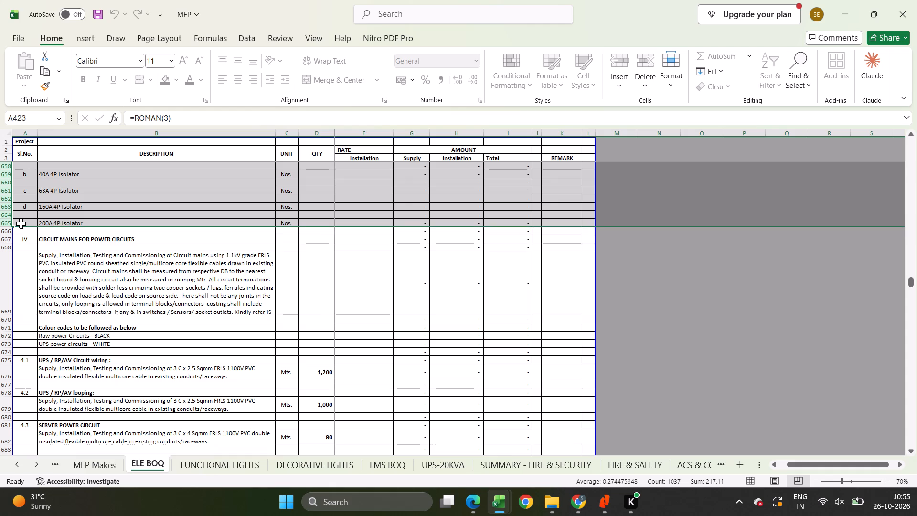
{"action": "key", "text": "ctrl+c"}
{"action": "key", "text": "Escape"}
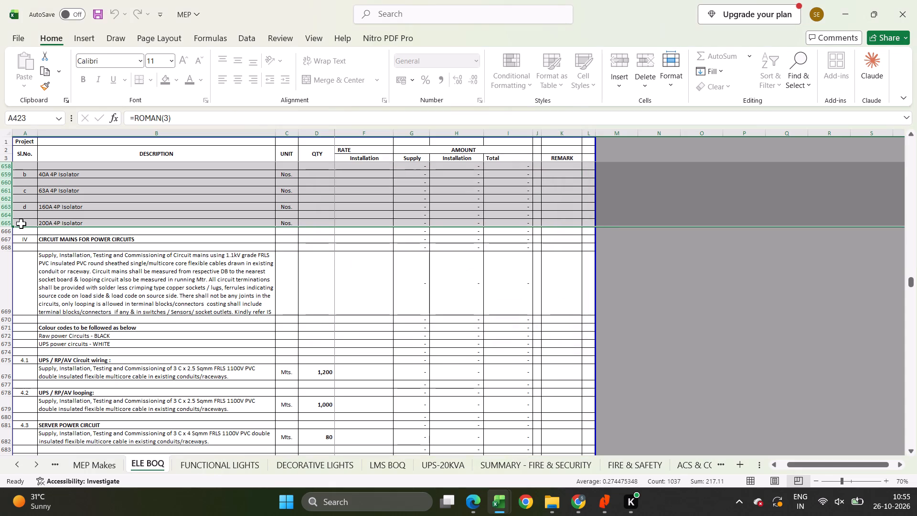
{"action": "key", "text": "ctrl+c"}
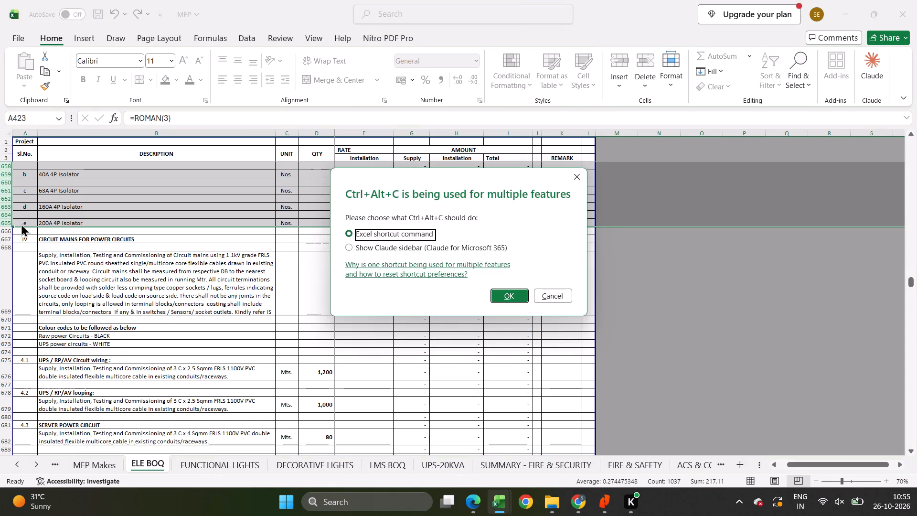
{"action": "key", "text": "Escape"}
{"action": "key", "text": "ctrl+c"}
{"action": "key", "text": "Down"}
{"action": "key", "text": "Up"}
{"action": "key", "text": "Return"}
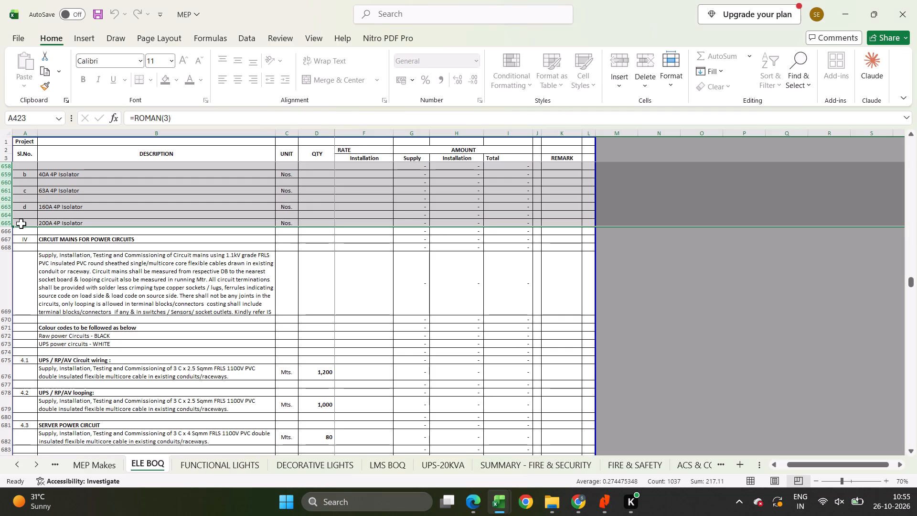
{"action": "key", "text": "ctrl+c"}
{"action": "scroll", "coordinate": [30, 221], "scroll_direction": "up", "scroll_amount": 3}
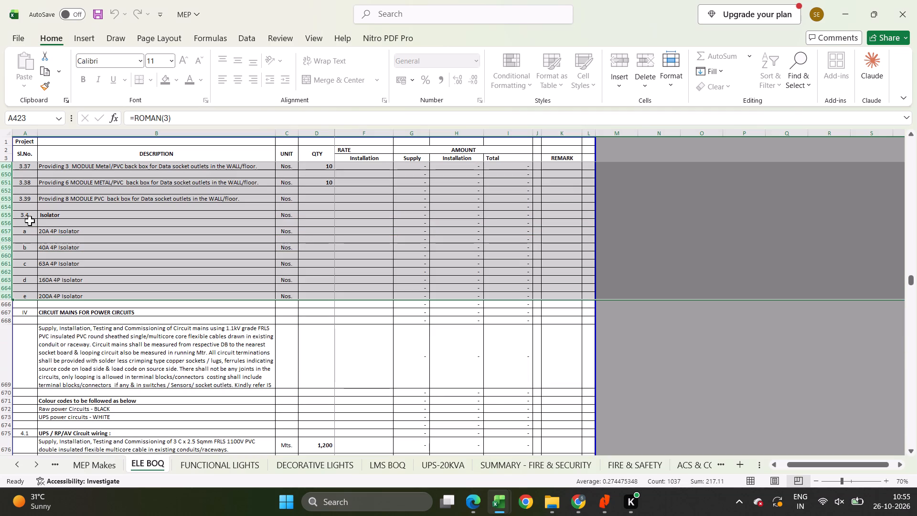
{"action": "key", "text": "ctrl+c"}
{"action": "key", "text": "ctrl+c"}
Paste the copied distribution board rows into the POWER OUTLETS workbook starting at row 4, over the LT PANELS content.
{"action": "key", "text": "alt+Tab"}
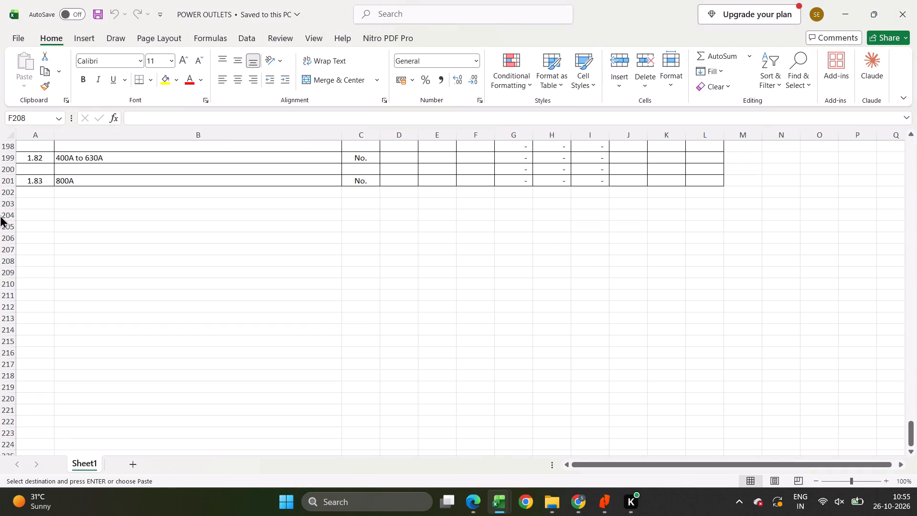
{"action": "middle_click_drag", "start_coordinate": [6, 200], "coordinate": [0, 0]}
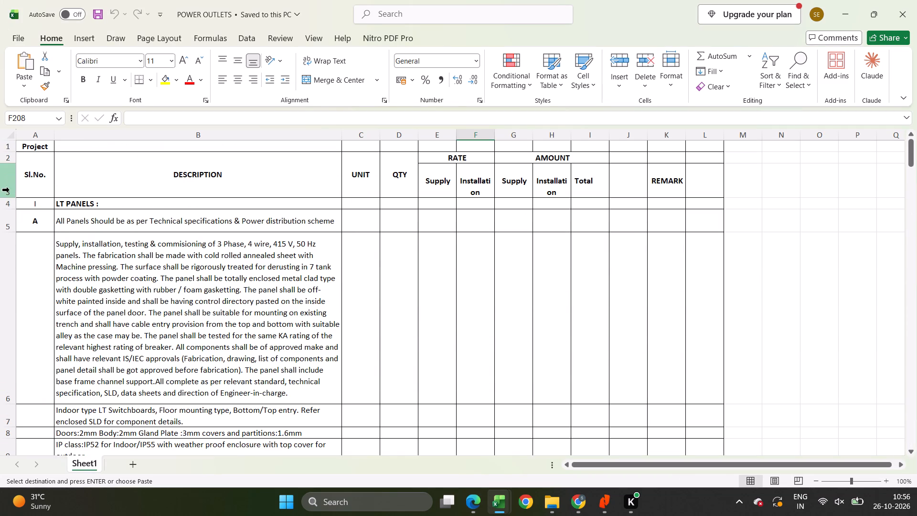
{"action": "left_click", "coordinate": [10, 203]}
{"action": "key", "text": "ctrl+v"}
{"action": "scroll", "coordinate": [255, 335], "scroll_direction": "down", "scroll_amount": 5}
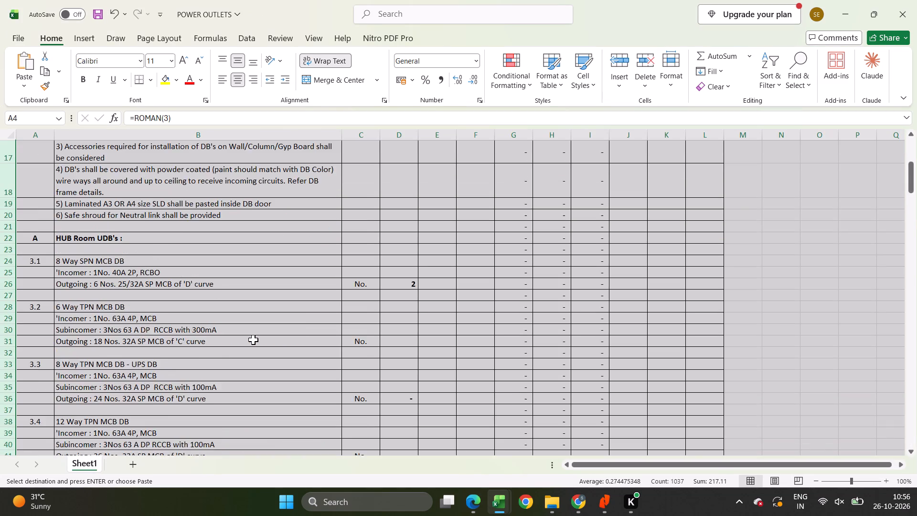
{"action": "scroll", "coordinate": [252, 339], "scroll_direction": "down", "scroll_amount": 20}
{"action": "scroll", "coordinate": [252, 339], "scroll_direction": "down", "scroll_amount": 20}
{"action": "scroll", "coordinate": [252, 339], "scroll_direction": "down", "scroll_amount": 3}
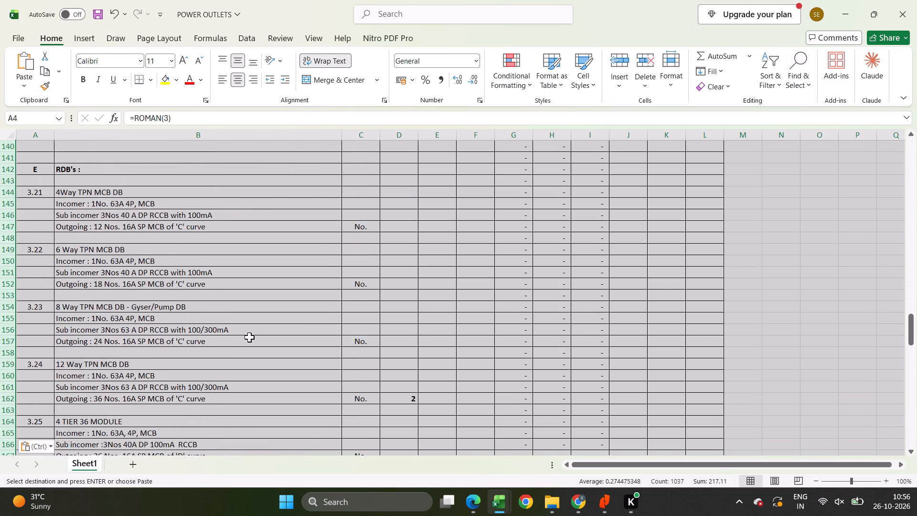
{"action": "scroll", "coordinate": [249, 337], "scroll_direction": "down", "scroll_amount": 20}
{"action": "scroll", "coordinate": [249, 337], "scroll_direction": "down", "scroll_amount": 17}
{"action": "scroll", "coordinate": [249, 337], "scroll_direction": "up", "scroll_amount": 4}
{"action": "left_click", "coordinate": [235, 342]}
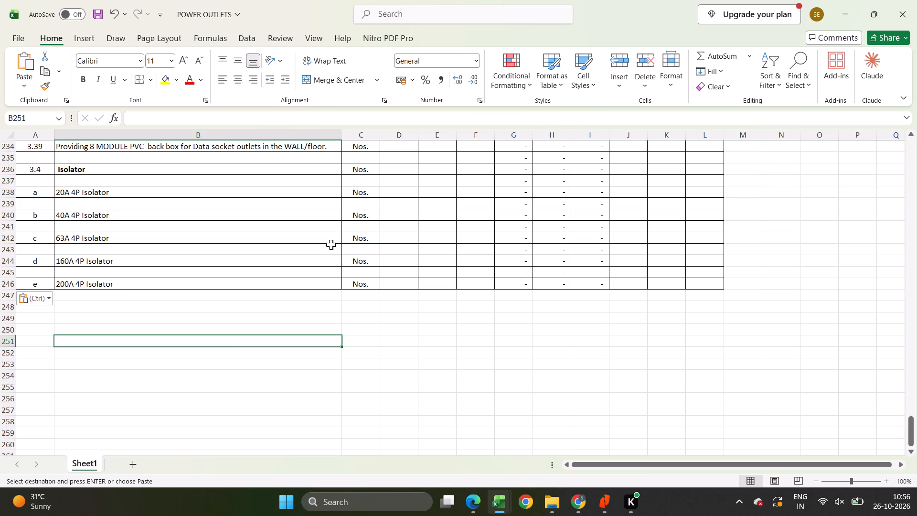
Copy the POWER RECEPTACLES section from the MEP workbook's ELE BOQ sheet, from row 767 through item 6.41.
{"action": "key", "text": "alt+Tab"}
{"action": "scroll", "coordinate": [231, 354], "scroll_direction": "down", "scroll_amount": 14}
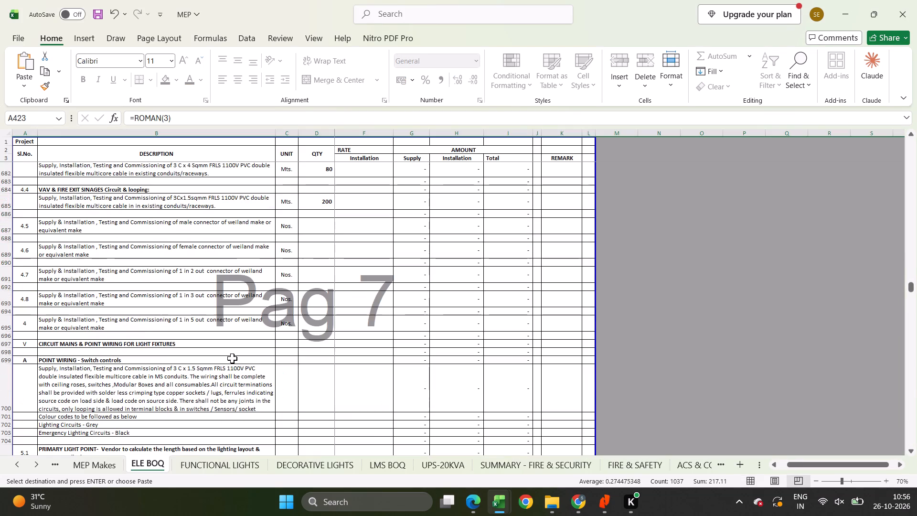
{"action": "scroll", "coordinate": [234, 357], "scroll_direction": "down", "scroll_amount": 4}
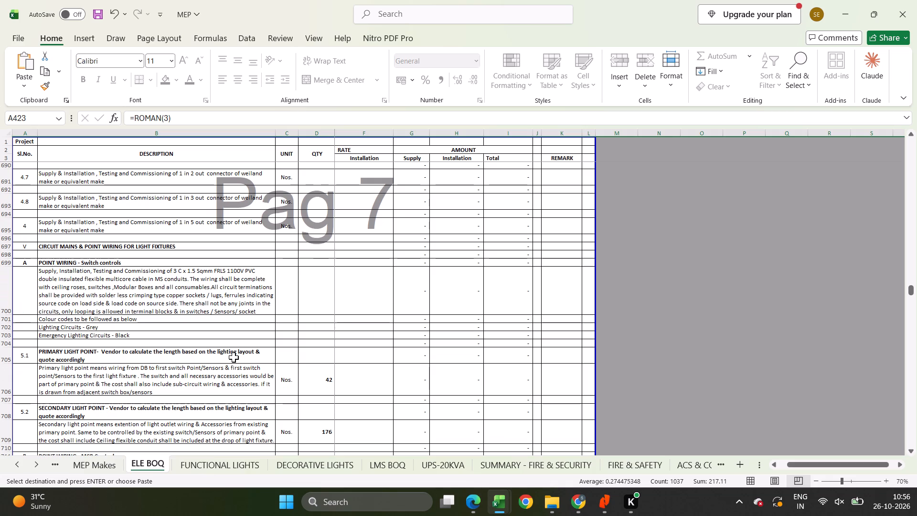
{"action": "scroll", "coordinate": [234, 357], "scroll_direction": "down", "scroll_amount": 6}
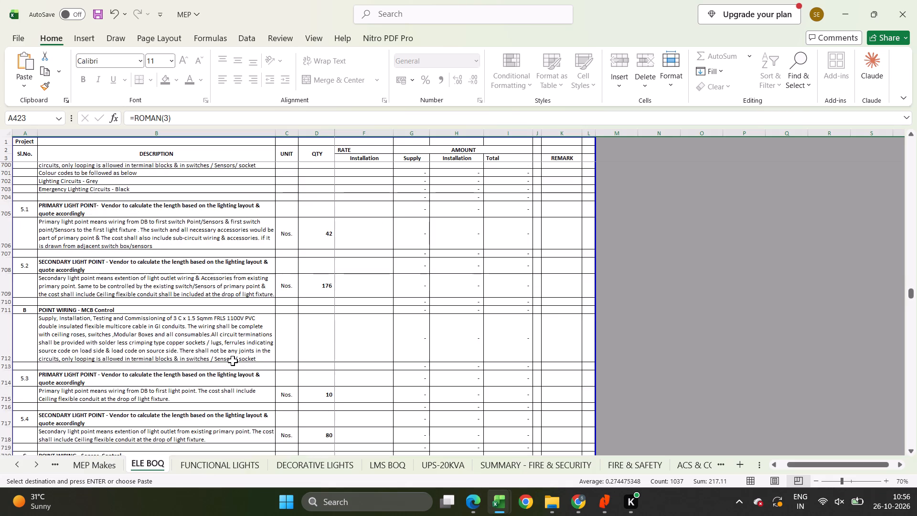
{"action": "scroll", "coordinate": [233, 361], "scroll_direction": "down", "scroll_amount": 13}
{"action": "scroll", "coordinate": [233, 361], "scroll_direction": "down", "scroll_amount": 11}
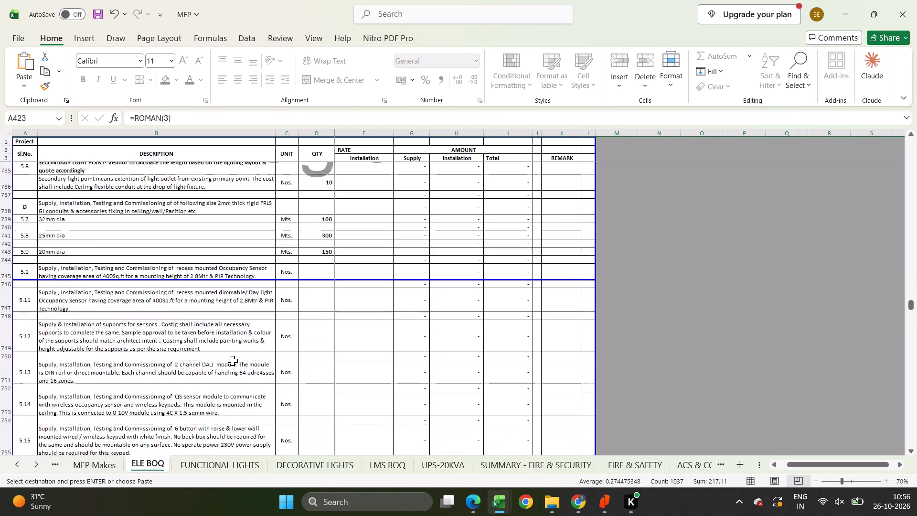
{"action": "scroll", "coordinate": [233, 361], "scroll_direction": "down", "scroll_amount": 13}
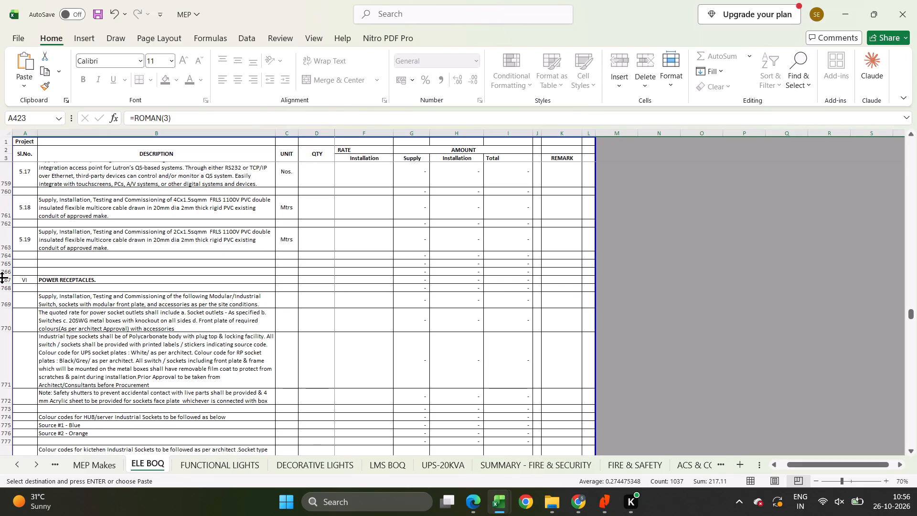
{"action": "left_click", "coordinate": [2, 278]}
{"action": "left_click_drag", "start_coordinate": [3, 279], "coordinate": [12, 513]}
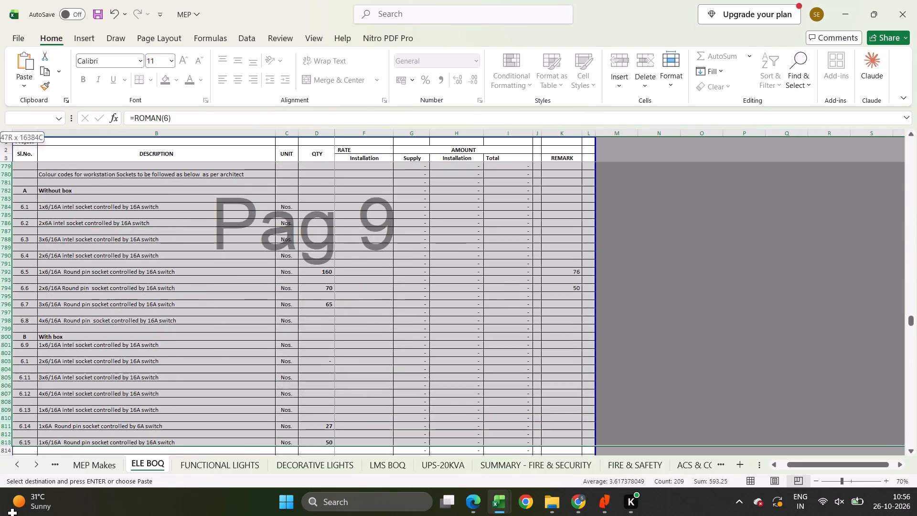
{"action": "left_click_drag", "start_coordinate": [12, 513], "coordinate": [0, 123]}
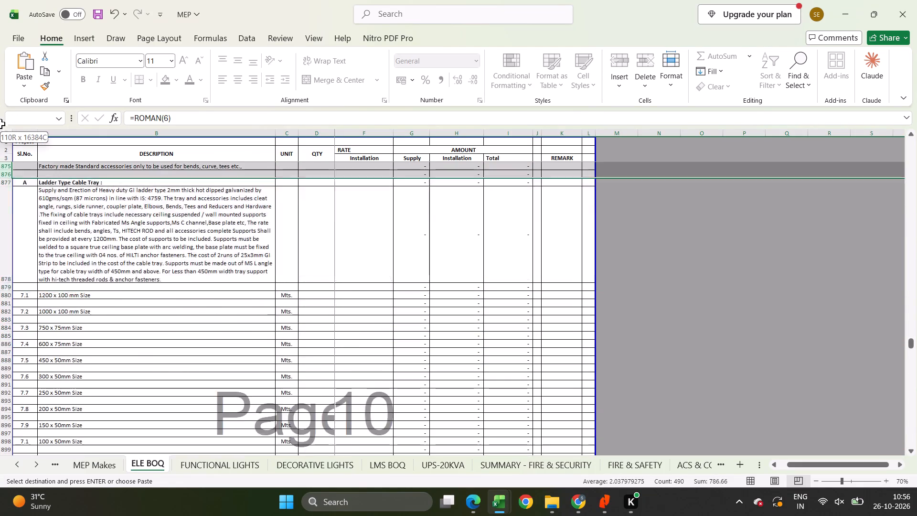
{"action": "left_click_drag", "start_coordinate": [0, 123], "coordinate": [10, 137]}
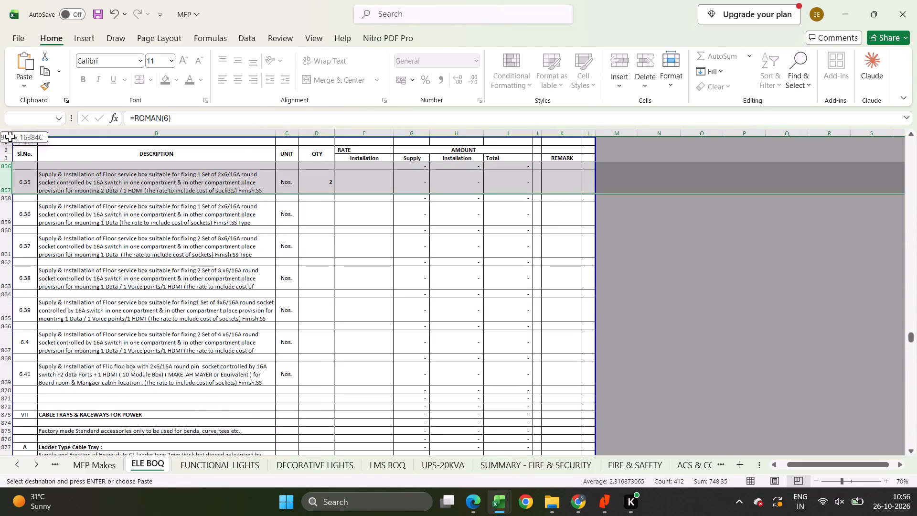
{"action": "left_click_drag", "start_coordinate": [10, 137], "coordinate": [4, 255]}
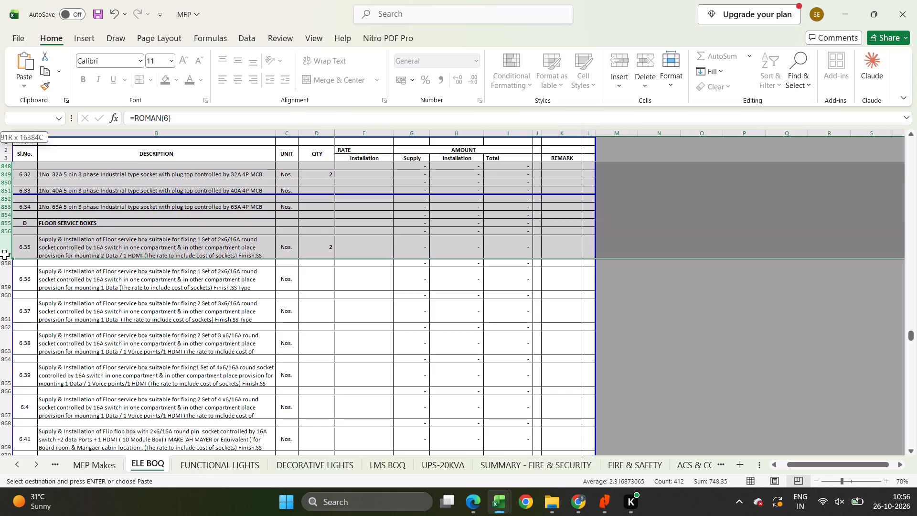
{"action": "left_click_drag", "start_coordinate": [4, 255], "coordinate": [2, 283]}
{"action": "key", "text": "ctrl+c"}
Paste the copied POWER RECEPTACLES rows into the POWER OUTLETS workbook at row 247, directly below the 200A 4P Isolator row.
{"action": "key", "text": "alt+Tab"}
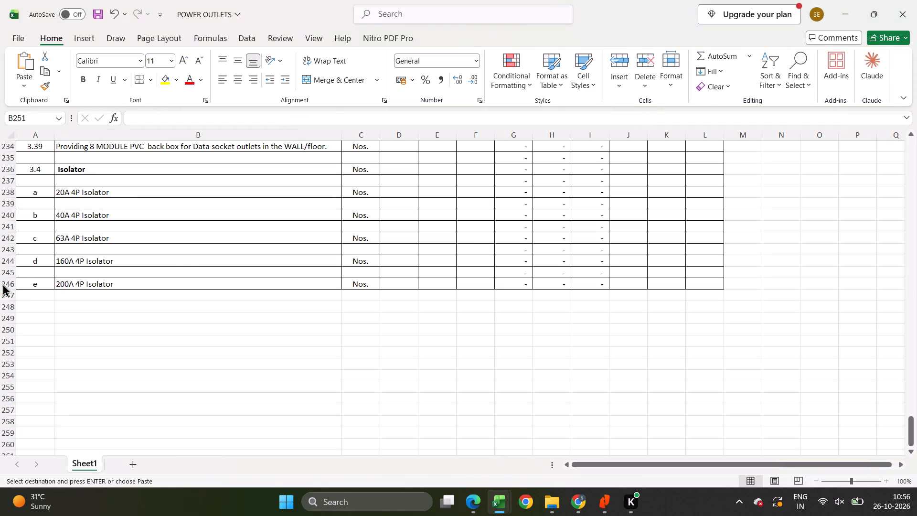
{"action": "left_click", "coordinate": [6, 296]}
{"action": "key", "text": "ctrl+v"}
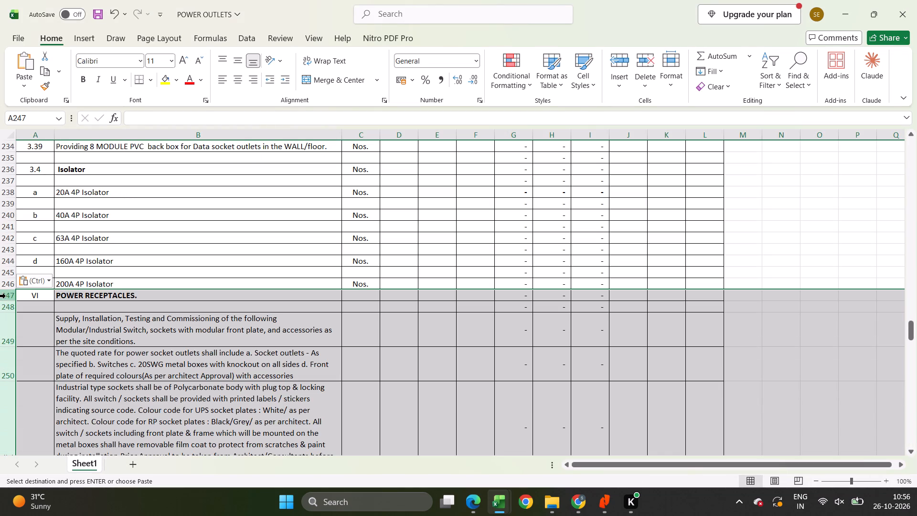
Review the rest of the MEP workbook's ELE BOQ sheet, from the cable tray items down to the electrical LT works total.
{"action": "key", "text": "alt+Tab"}
{"action": "scroll", "coordinate": [229, 330], "scroll_direction": "down", "scroll_amount": 16}
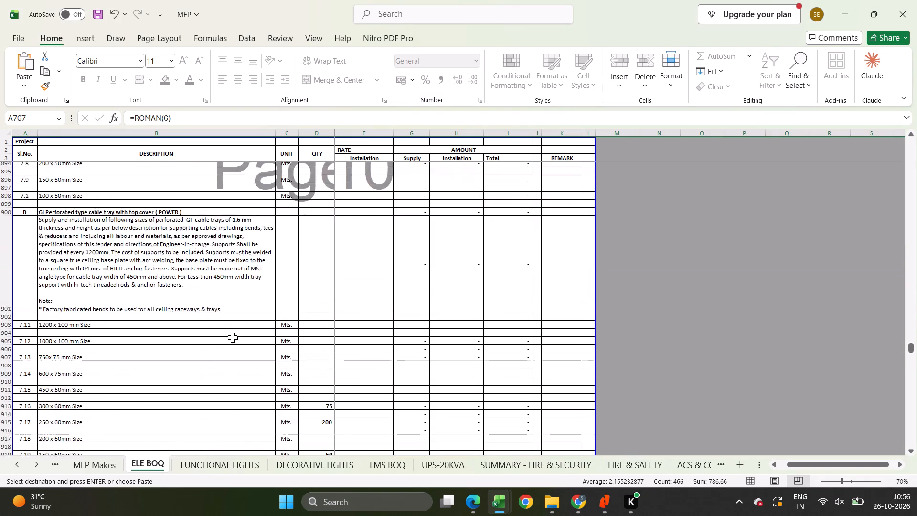
{"action": "scroll", "coordinate": [233, 337], "scroll_direction": "down", "scroll_amount": 20}
{"action": "scroll", "coordinate": [233, 337], "scroll_direction": "down", "scroll_amount": 18}
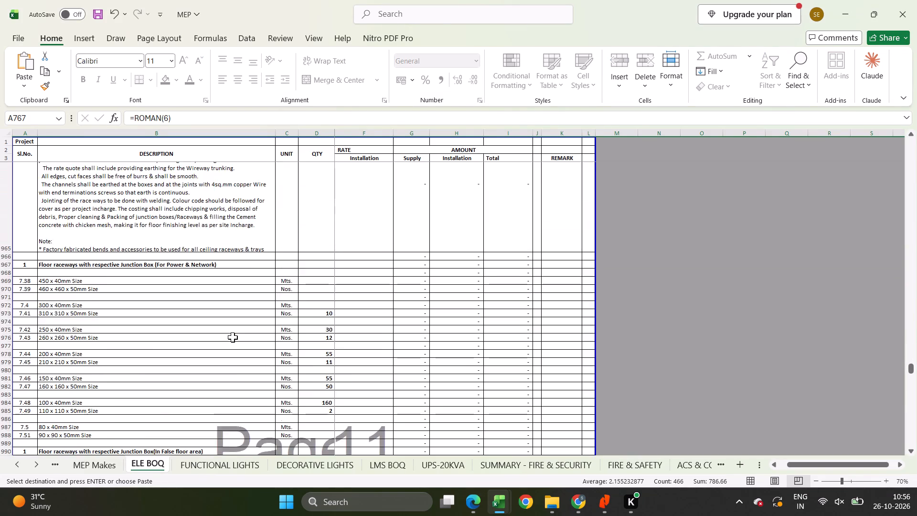
{"action": "scroll", "coordinate": [233, 337], "scroll_direction": "down", "scroll_amount": 20}
{"action": "scroll", "coordinate": [233, 337], "scroll_direction": "down", "scroll_amount": 18}
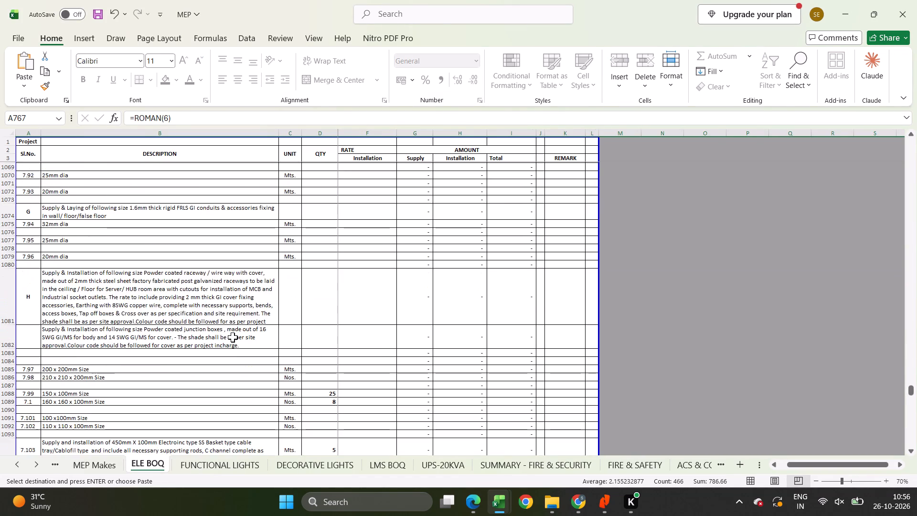
{"action": "scroll", "coordinate": [233, 337], "scroll_direction": "down", "scroll_amount": 19}
{"action": "scroll", "coordinate": [234, 351], "scroll_direction": "down", "scroll_amount": 14}
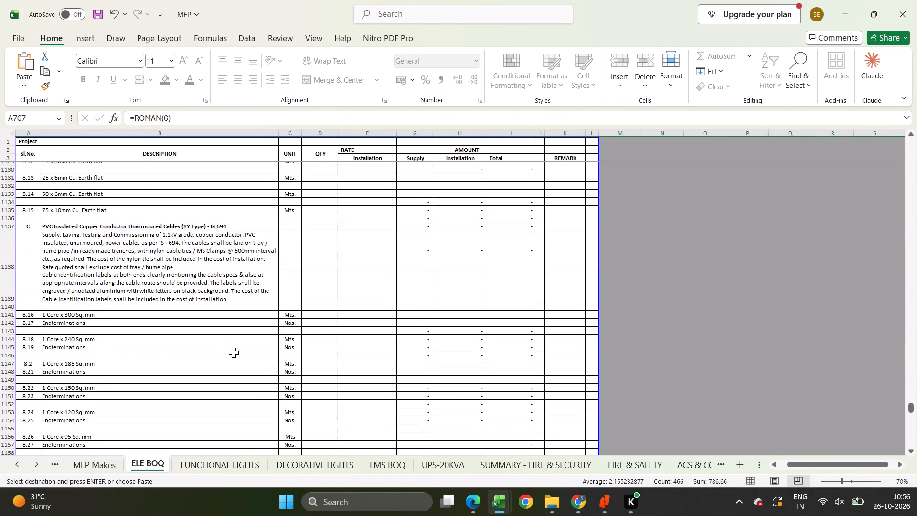
{"action": "scroll", "coordinate": [234, 353], "scroll_direction": "down", "scroll_amount": 6}
{"action": "scroll", "coordinate": [234, 353], "scroll_direction": "down", "scroll_amount": 20}
{"action": "scroll", "coordinate": [234, 353], "scroll_direction": "down", "scroll_amount": 6}
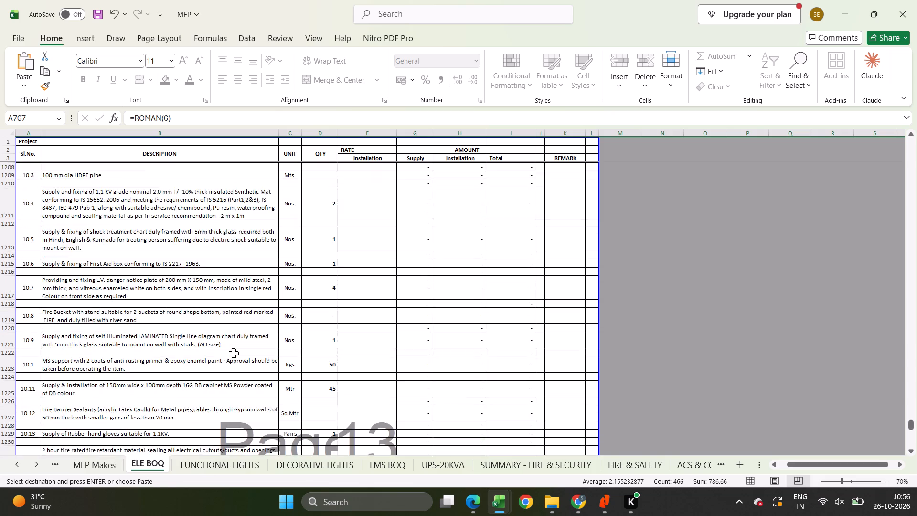
{"action": "scroll", "coordinate": [234, 354], "scroll_direction": "down", "scroll_amount": 17}
{"action": "scroll", "coordinate": [234, 356], "scroll_direction": "down", "scroll_amount": 11}
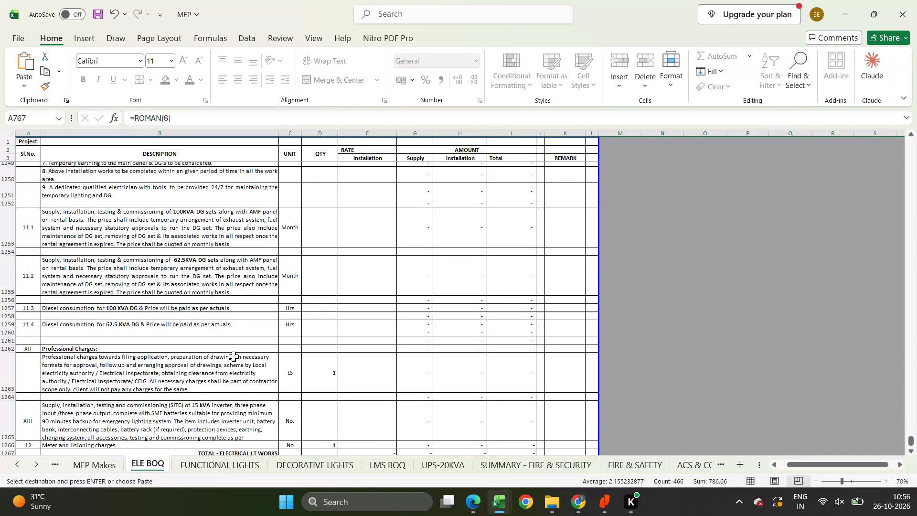
Save the POWER OUTLETS workbook with its pasted rows and close it.
{"action": "key", "text": "alt+Tab"}
{"action": "left_click", "coordinate": [299, 301]}
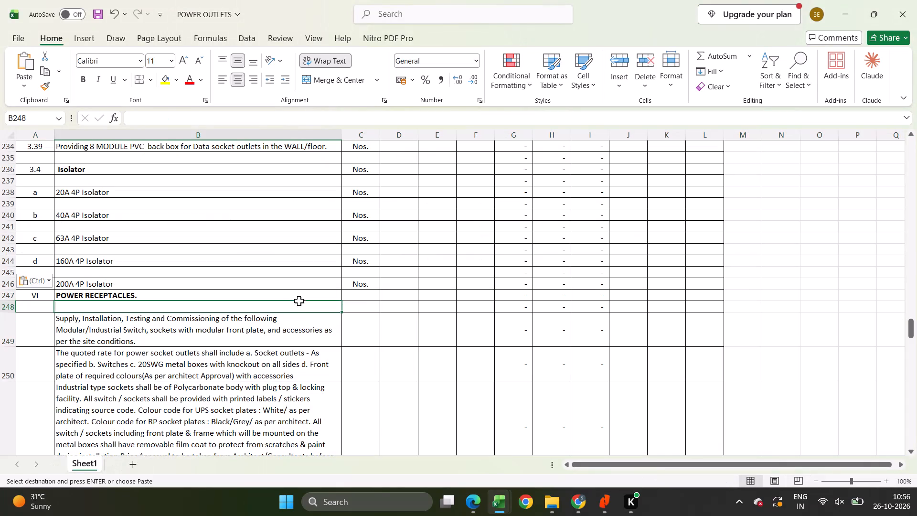
{"action": "key", "text": "ctrl+s"}
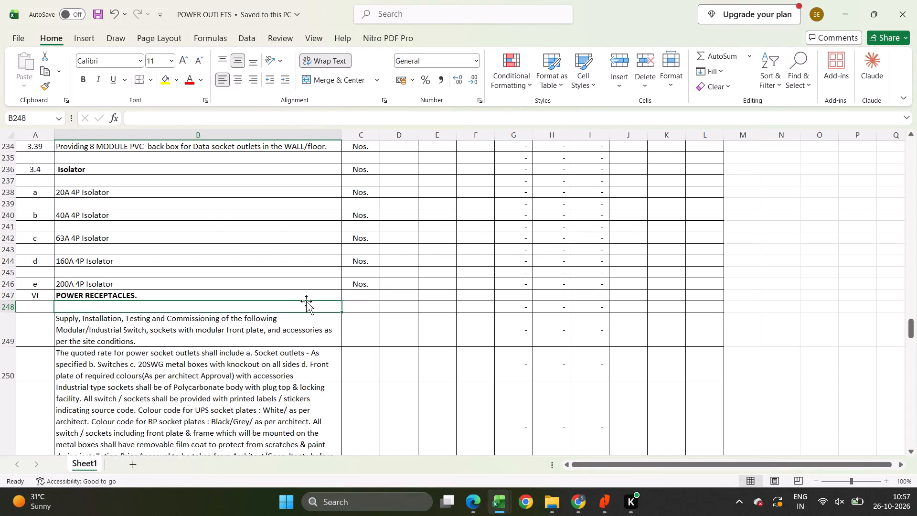
{"action": "left_click", "coordinate": [916, 0]}
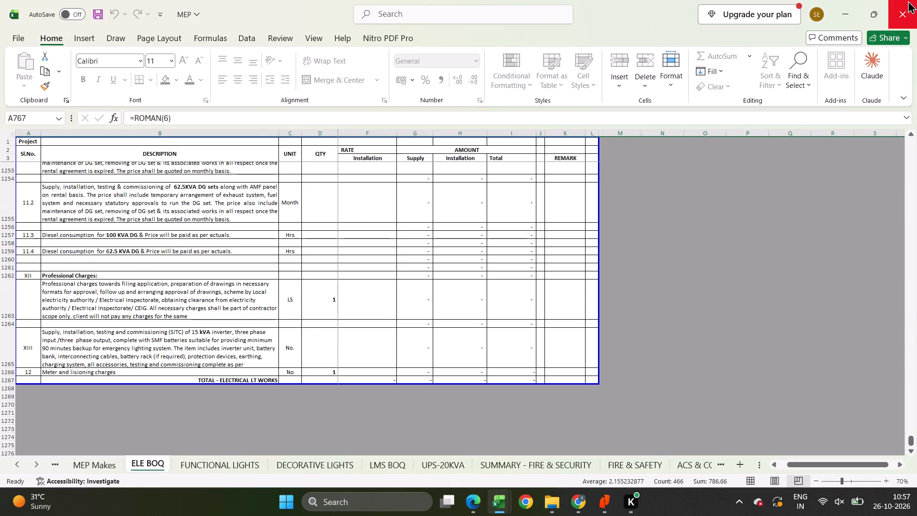
Switch to the MEP folder in File Explorer and select the UPS, LIGHT & LMS, PANELS, MAKE LIST and POWER OUTLETS workbooks.
{"action": "left_click", "coordinate": [849, 12]}
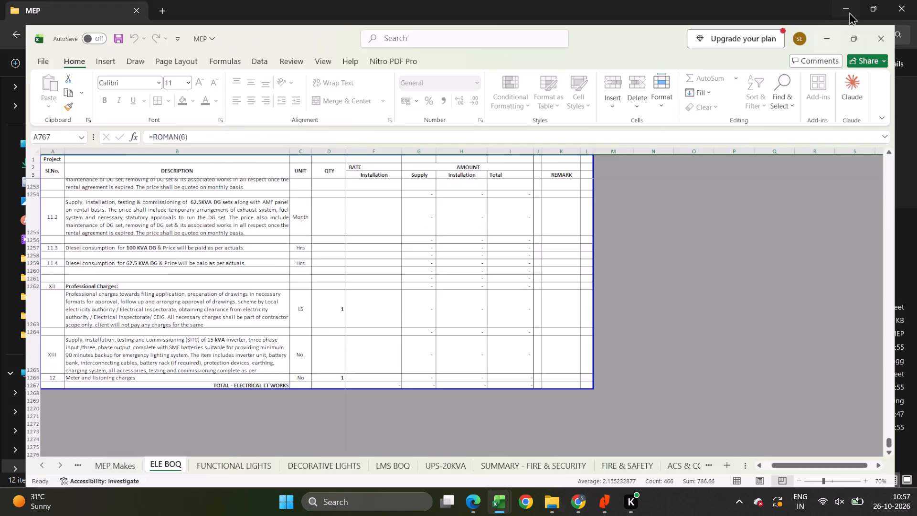
{"action": "left_click_drag", "start_coordinate": [214, 337], "coordinate": [178, 228]}
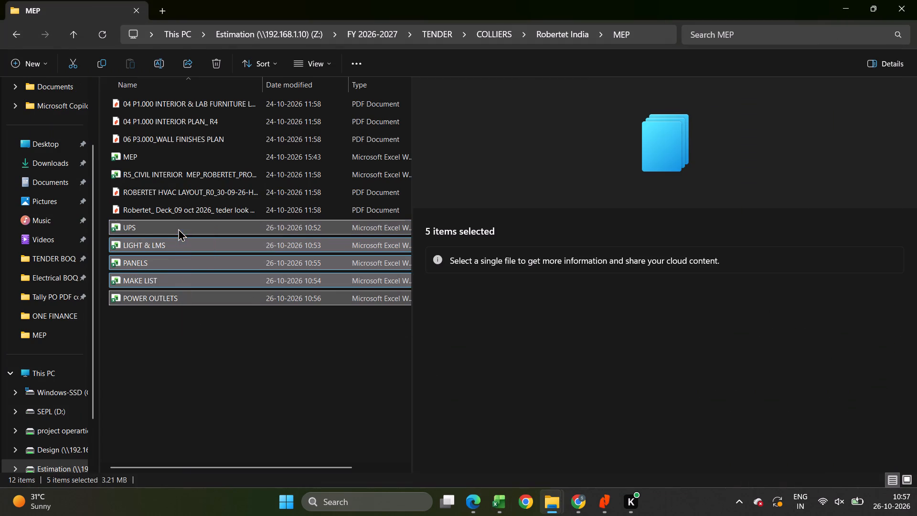
Attach the selected UPS, LIGHT & LMS, PANELS, MAKE LIST and POWER OUTLETS workbooks to the Robertet India RFP draft in Gmail.
{"action": "left_click_drag", "start_coordinate": [152, 230], "coordinate": [753, 407]}
{"action": "key", "text": "alt+Tab"}
{"action": "key", "text": "alt+Tab"}
{"action": "key", "text": "alt+Tab"}
{"action": "key", "text": "alt+Tab"}
{"action": "key", "text": "alt+Tab"}
{"action": "key", "text": "alt+Tab"}
{"action": "key", "text": "alt+Tab"}
{"action": "key", "text": "alt+Tab"}
{"action": "key", "text": "alt+Tab"}
{"action": "key", "text": "alt+Tab"}
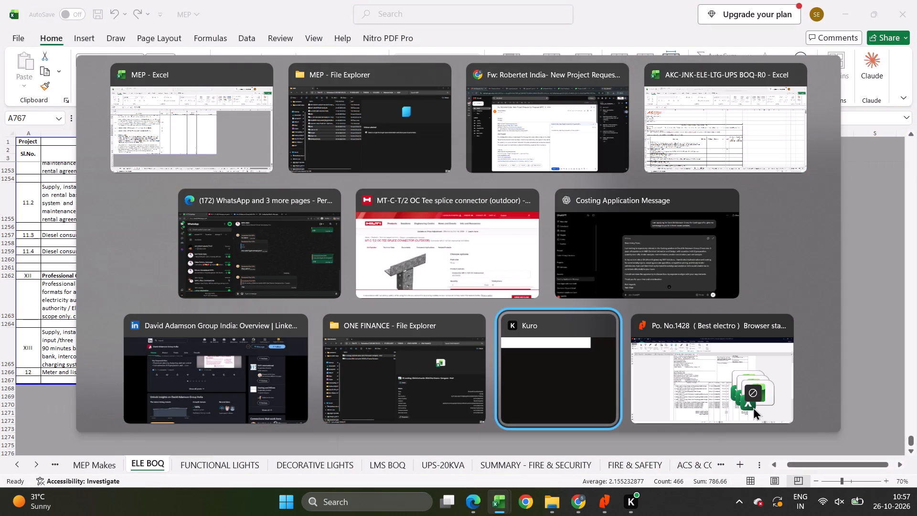
{"action": "key", "text": "alt+Tab"}
{"action": "left_click_drag", "start_coordinate": [753, 407], "coordinate": [603, 344]}
{"action": "key", "text": "alt+Tab"}
{"action": "key", "text": "alt+Tab"}
{"action": "key", "text": "alt+Tab"}
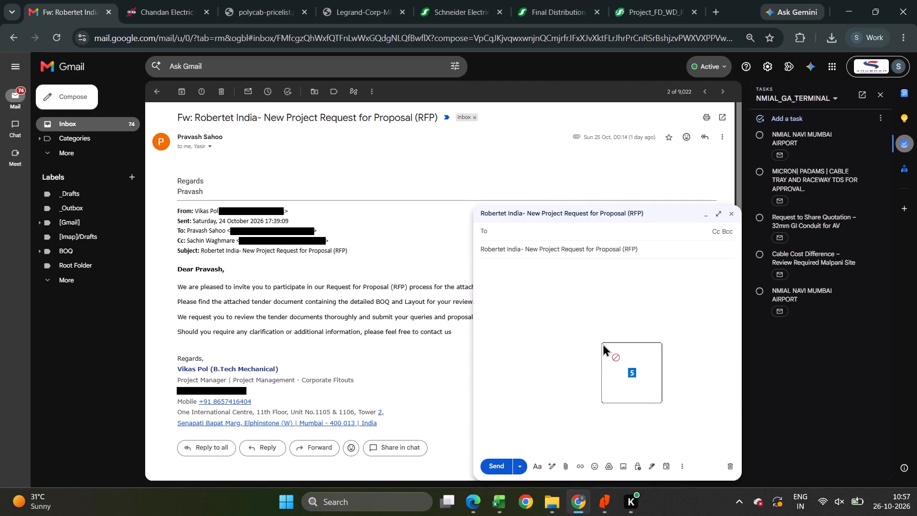
{"action": "left_click_drag", "start_coordinate": [603, 344], "coordinate": [593, 346]}
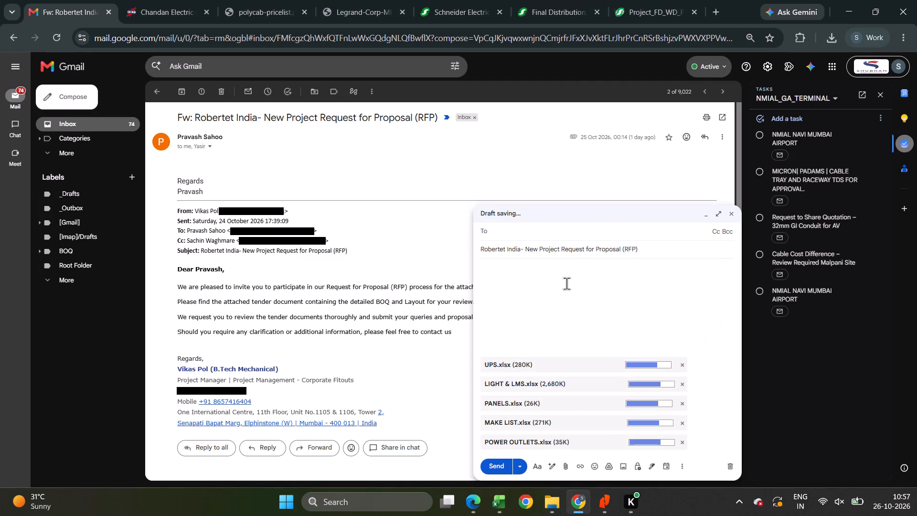
Switch to the MEP folder, open the MAKE LIST workbook and look through its MEP Makes sheet.
{"action": "key", "text": "alt+Tab"}
{"action": "key", "text": "alt+Tab"}
{"action": "key", "text": "alt+Tab"}
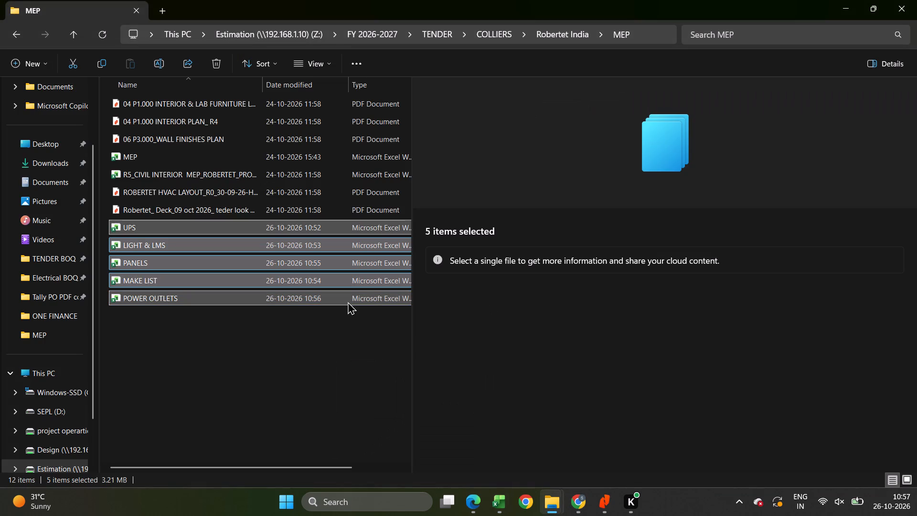
{"action": "double_click", "coordinate": [304, 275]}
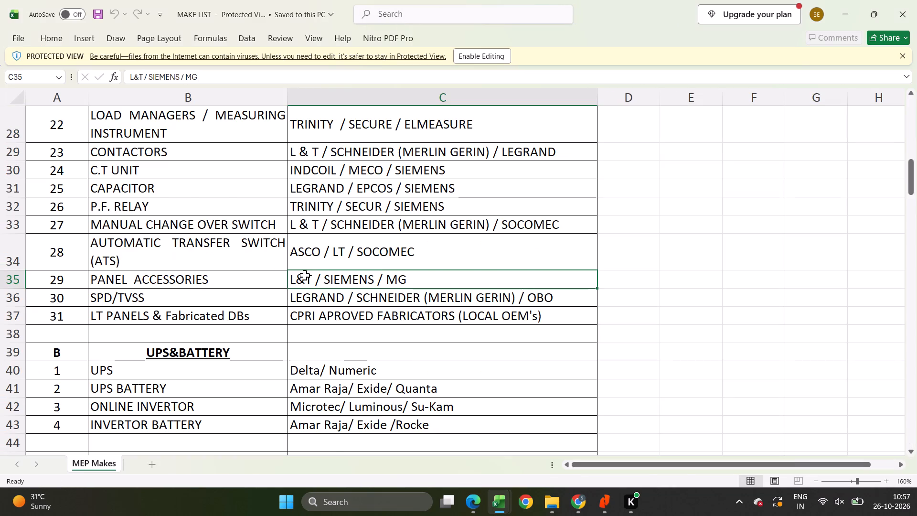
{"action": "scroll", "coordinate": [305, 275], "scroll_direction": "down", "scroll_amount": 1}
{"action": "scroll", "coordinate": [305, 275], "scroll_direction": "up", "scroll_amount": 3}
Switch back to the Gmail draft, open its Bcc and Cc lines, and add Yasir as Cc recipient.
{"action": "key", "text": "alt+Tab"}
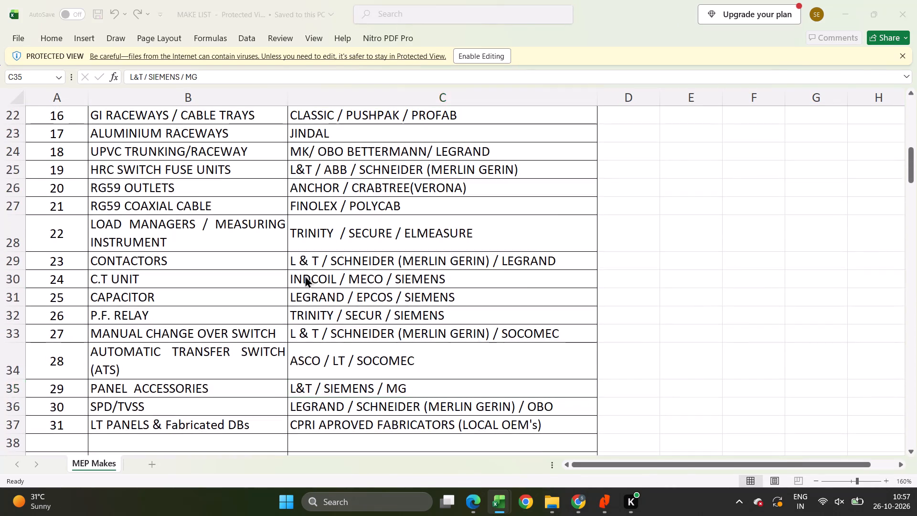
{"action": "key", "text": "alt+Tab"}
{"action": "key", "text": "alt+Tab"}
{"action": "key", "text": "alt+Tab"}
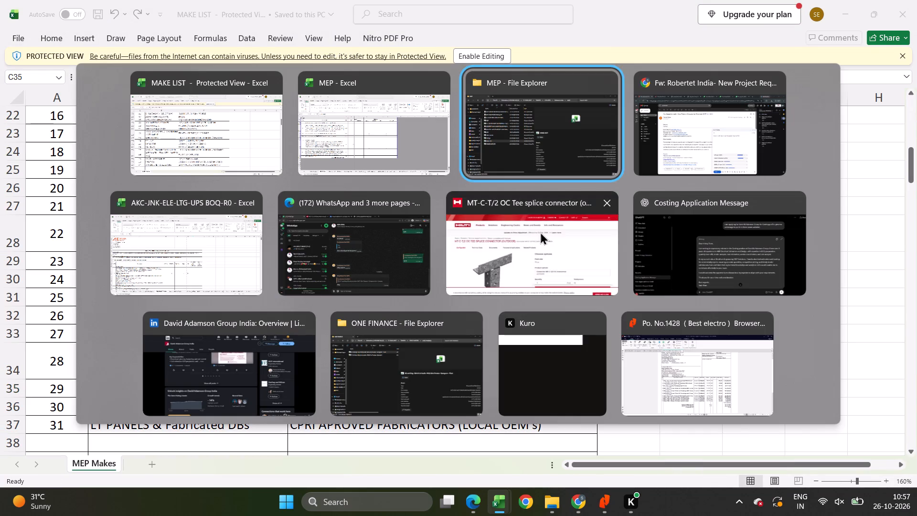
{"action": "key", "text": "alt+Tab"}
{"action": "left_click", "coordinate": [736, 233]}
{"action": "left_click", "coordinate": [733, 231]}
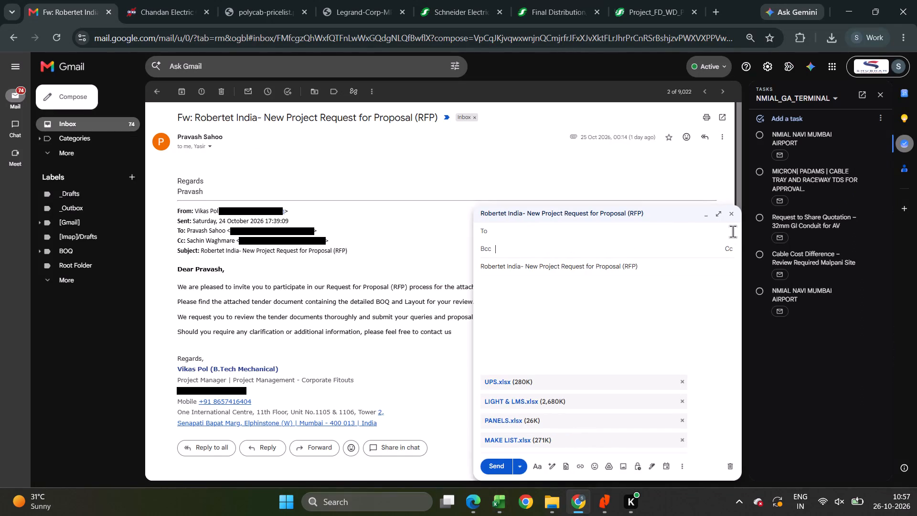
{"action": "left_click", "coordinate": [729, 250]}
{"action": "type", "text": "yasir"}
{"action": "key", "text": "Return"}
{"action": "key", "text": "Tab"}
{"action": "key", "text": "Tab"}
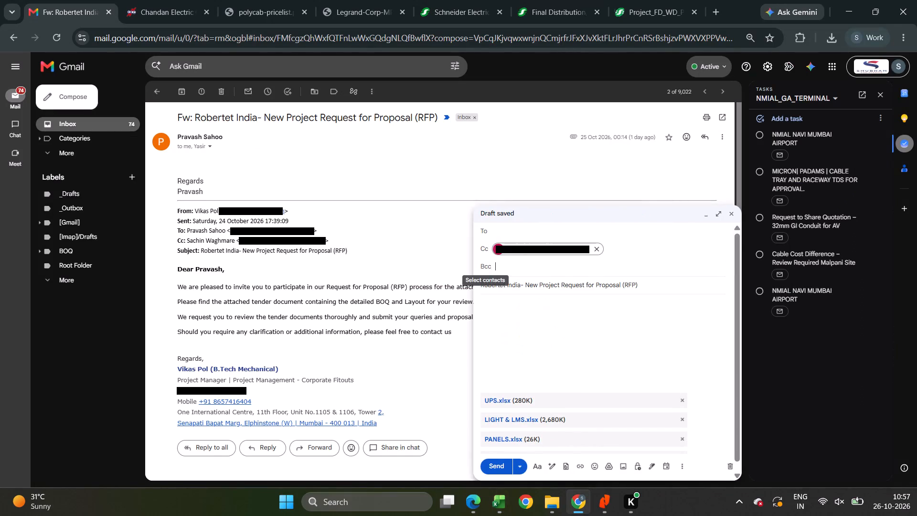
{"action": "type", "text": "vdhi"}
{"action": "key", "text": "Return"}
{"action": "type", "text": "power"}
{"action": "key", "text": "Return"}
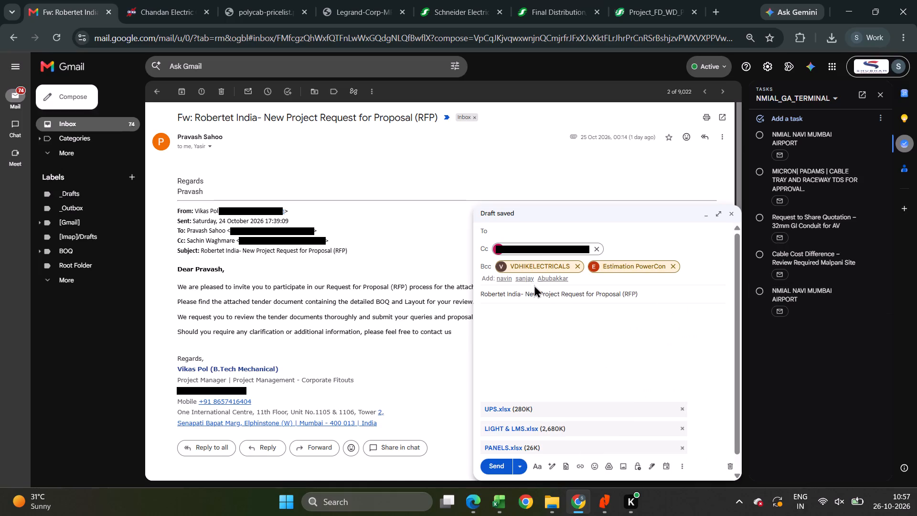
{"action": "left_click", "coordinate": [523, 275]}
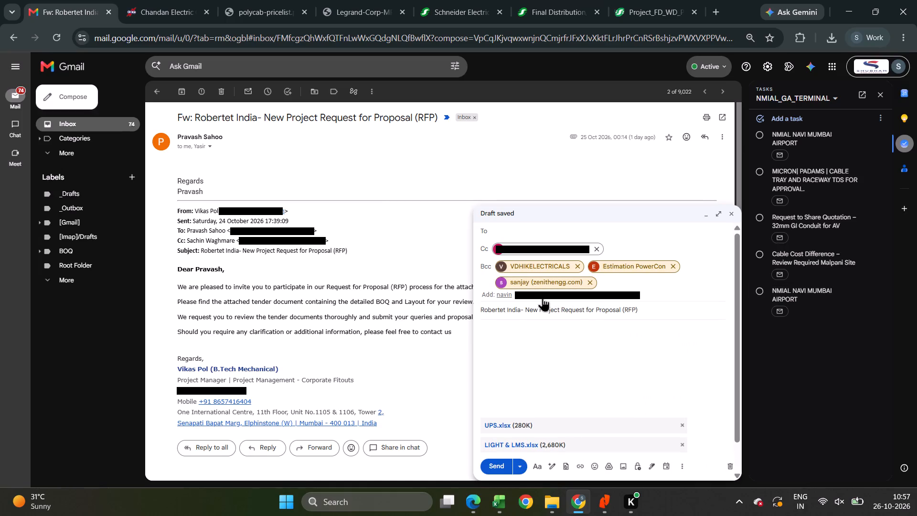
{"action": "left_click", "coordinate": [530, 294]}
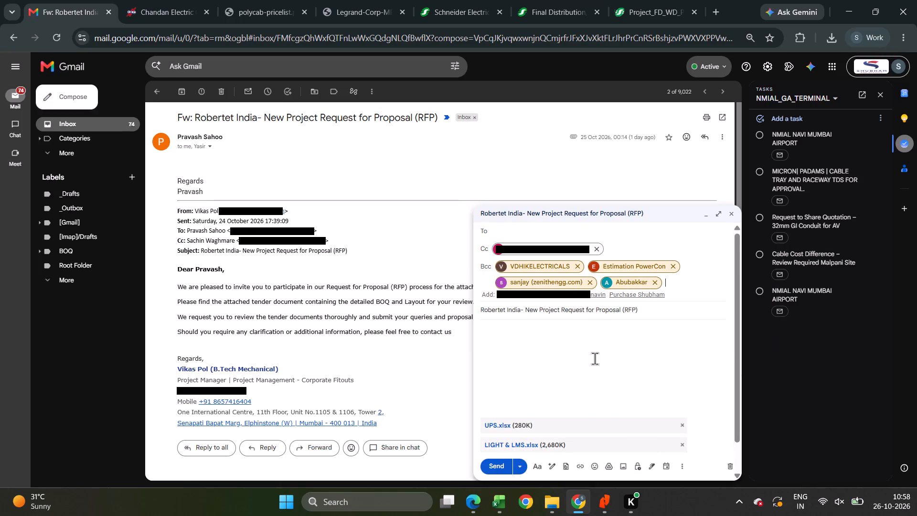
{"action": "left_click", "coordinate": [547, 293]}
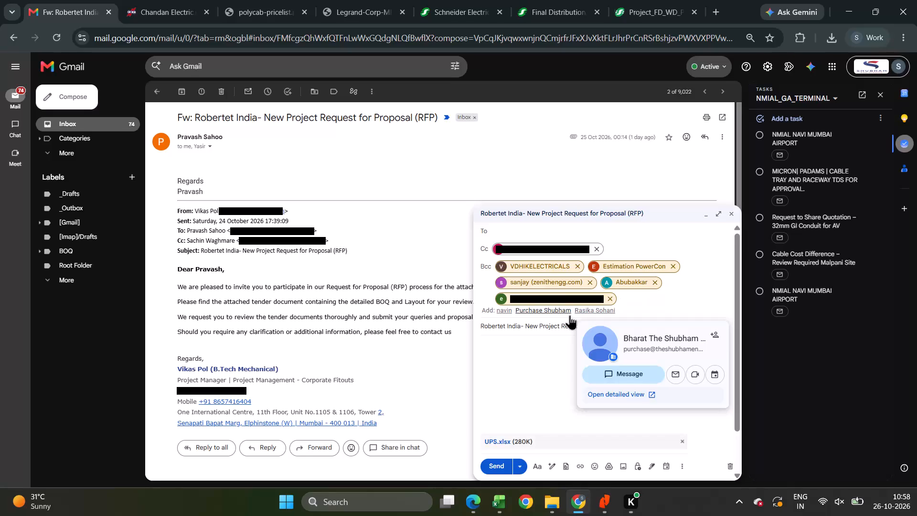
Consult the electrical makes in the MAKE LIST workbook and add the second contact matching "pri" to the draft's Bcc.
{"action": "key", "text": "alt+Tab"}
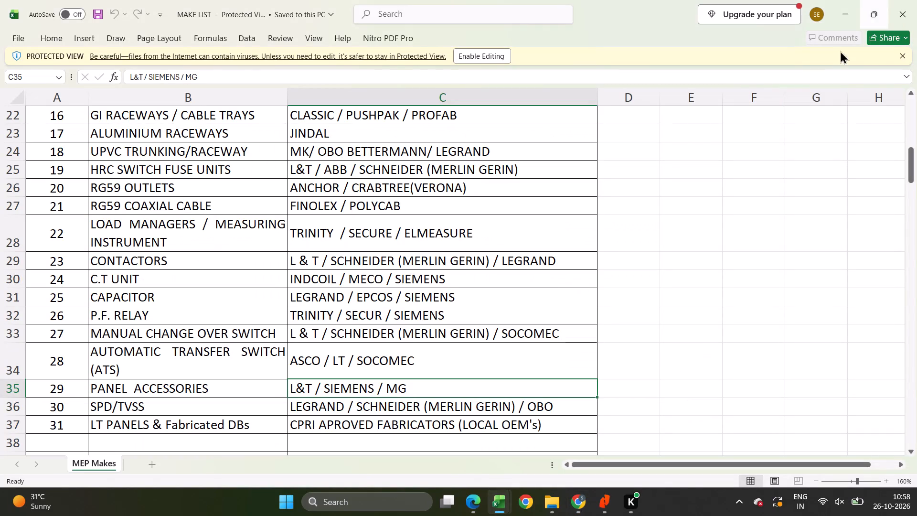
{"action": "key", "text": "alt+Tab"}
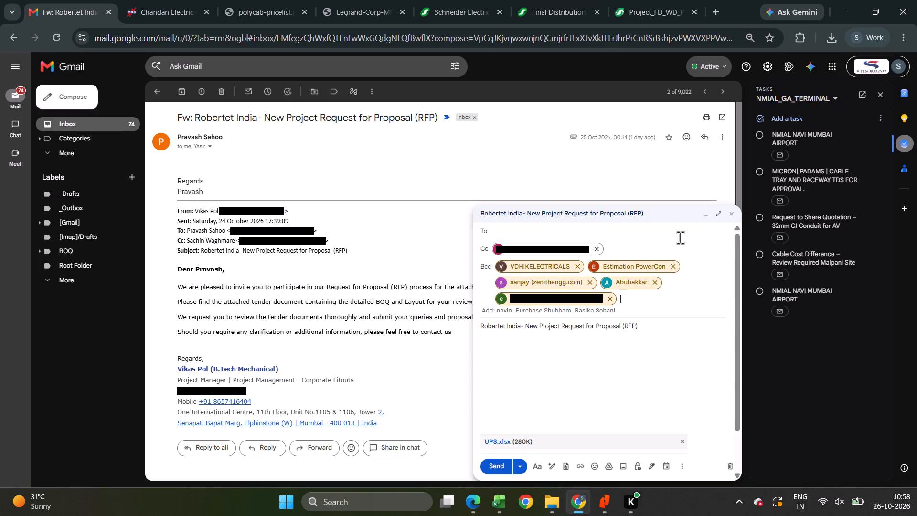
{"action": "left_click", "coordinate": [652, 314]}
{"action": "left_click", "coordinate": [652, 298]}
{"action": "key", "text": "alt+Tab"}
{"action": "key", "text": "alt+Tab"}
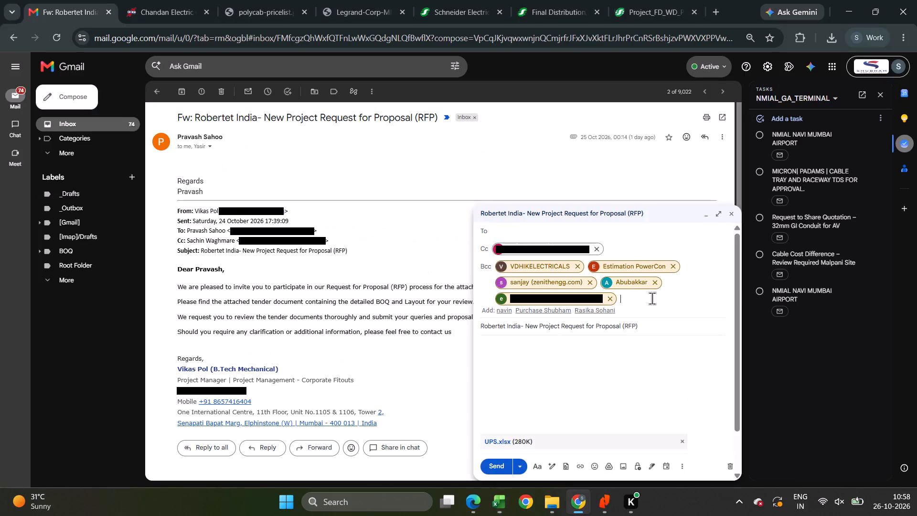
{"action": "key", "text": "alt+Tab"}
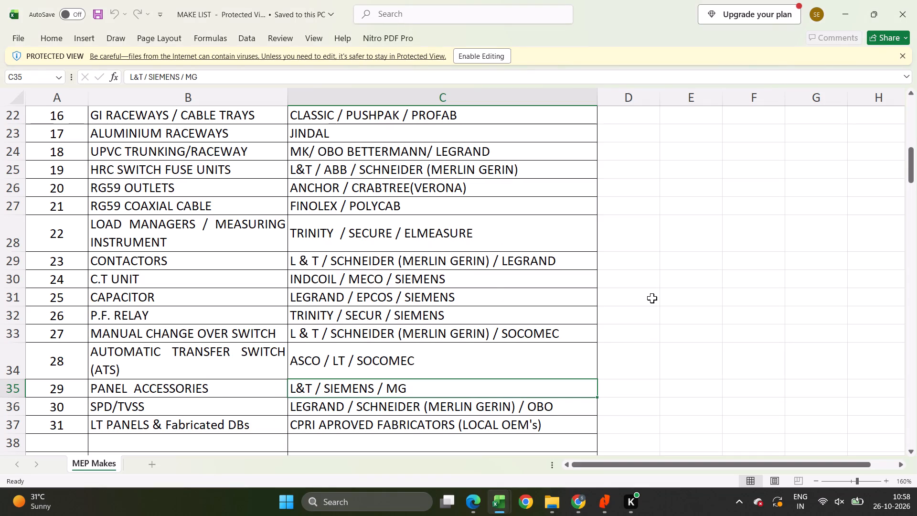
{"action": "scroll", "coordinate": [652, 298], "scroll_direction": "up", "scroll_amount": 3}
{"action": "scroll", "coordinate": [478, 295], "scroll_direction": "up", "scroll_amount": 3}
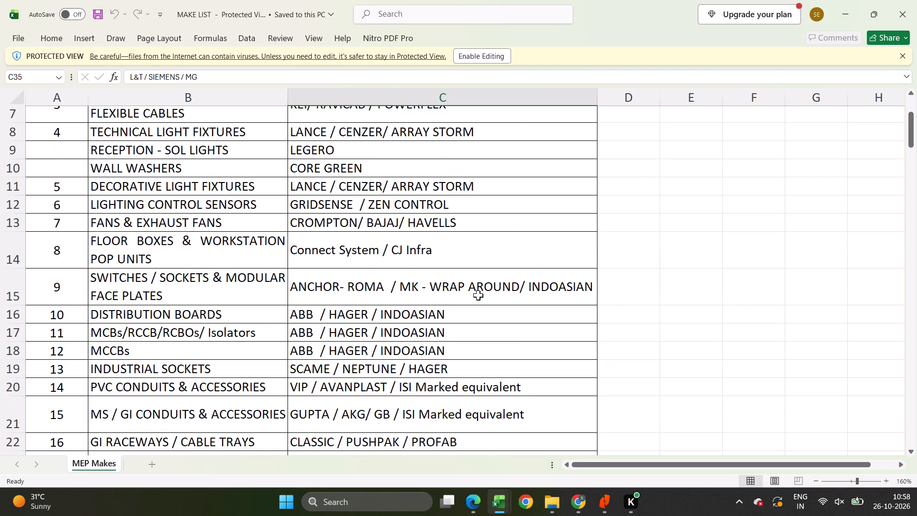
{"action": "key", "text": "alt+Tab"}
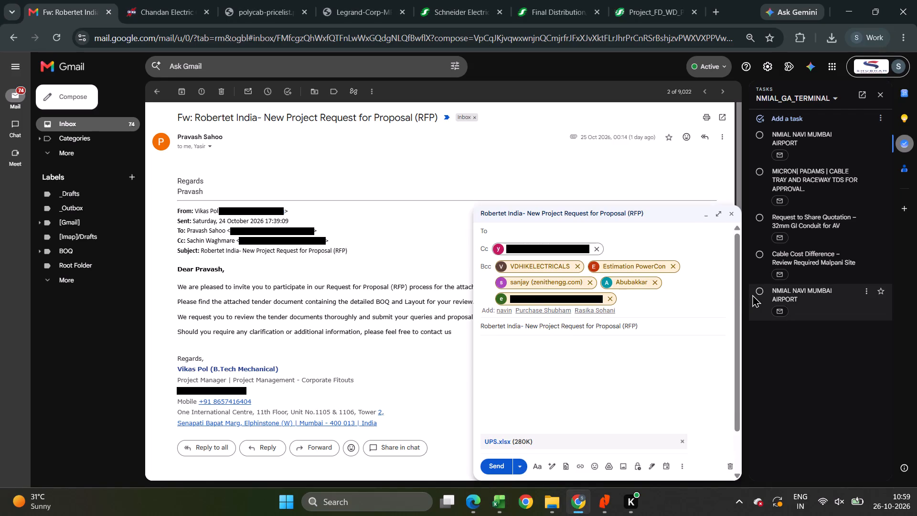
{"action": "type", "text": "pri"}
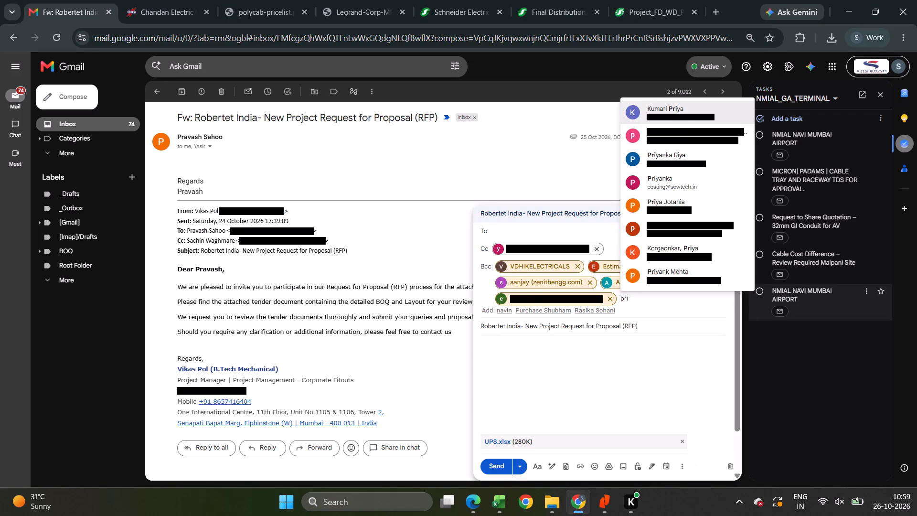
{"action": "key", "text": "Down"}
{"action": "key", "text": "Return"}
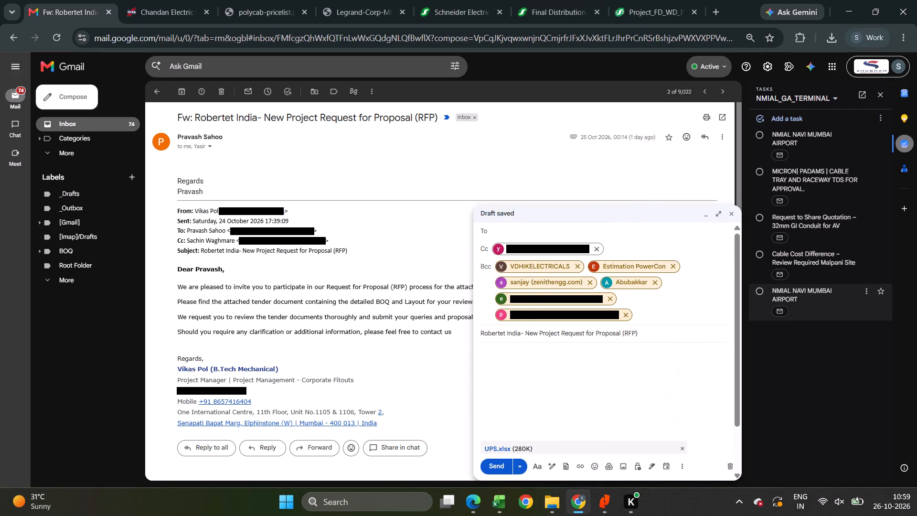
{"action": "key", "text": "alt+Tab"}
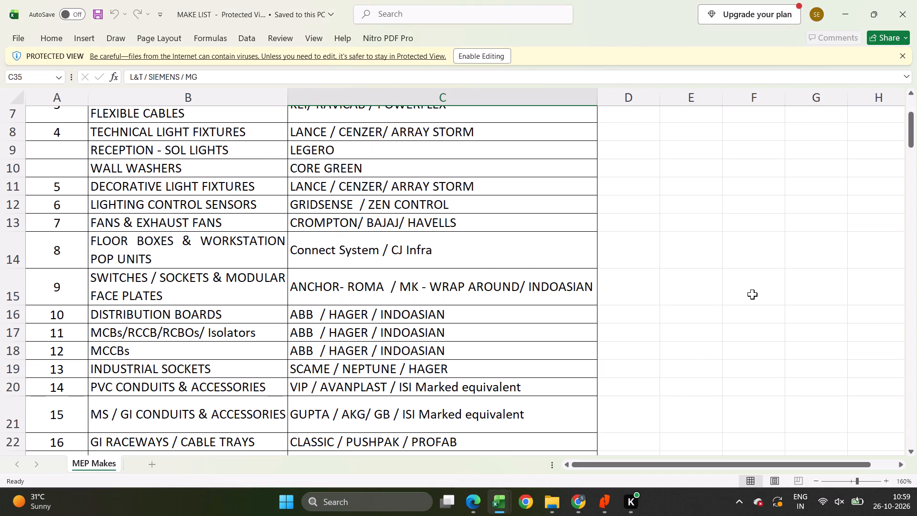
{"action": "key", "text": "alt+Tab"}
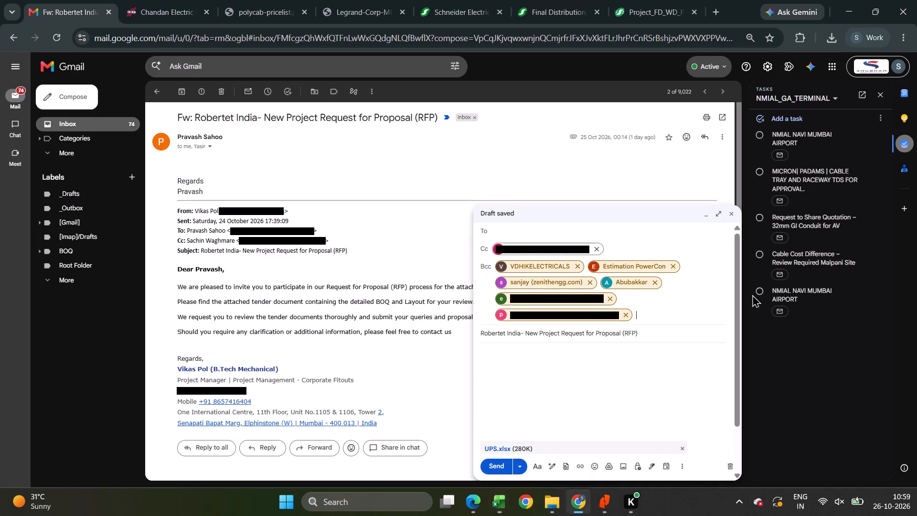
{"action": "left_click", "coordinate": [175, 69]}
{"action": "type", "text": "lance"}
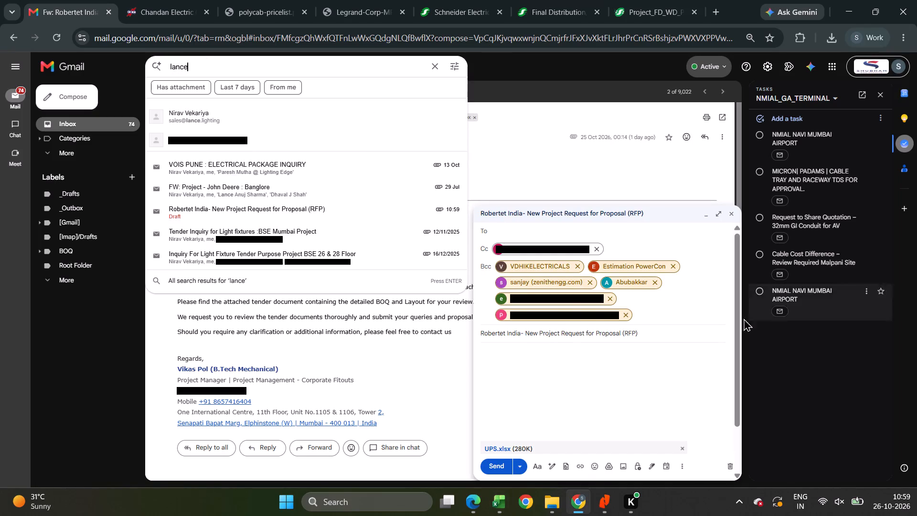
{"action": "left_click", "coordinate": [653, 318]}
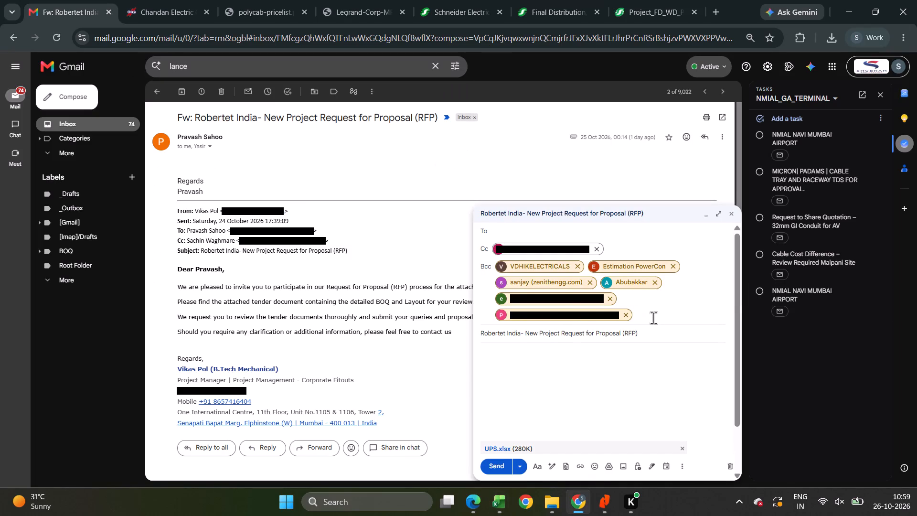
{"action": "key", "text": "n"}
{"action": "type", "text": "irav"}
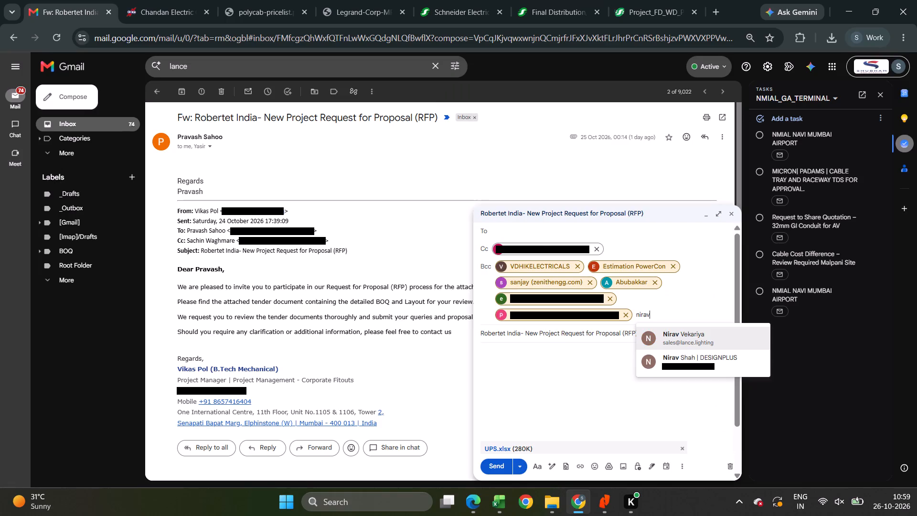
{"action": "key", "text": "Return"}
Check the make list again, search the mailbox for "legero" and add its contacts Sankush and Amit to the draft's Bcc.
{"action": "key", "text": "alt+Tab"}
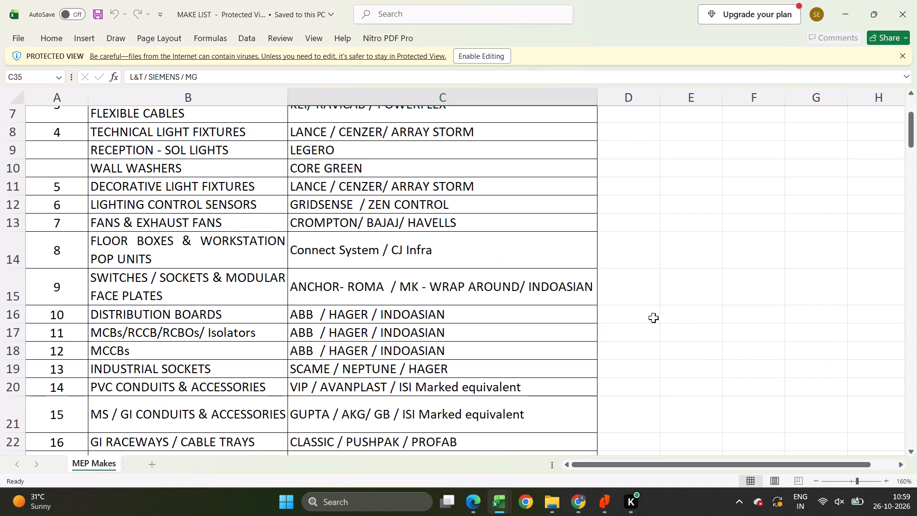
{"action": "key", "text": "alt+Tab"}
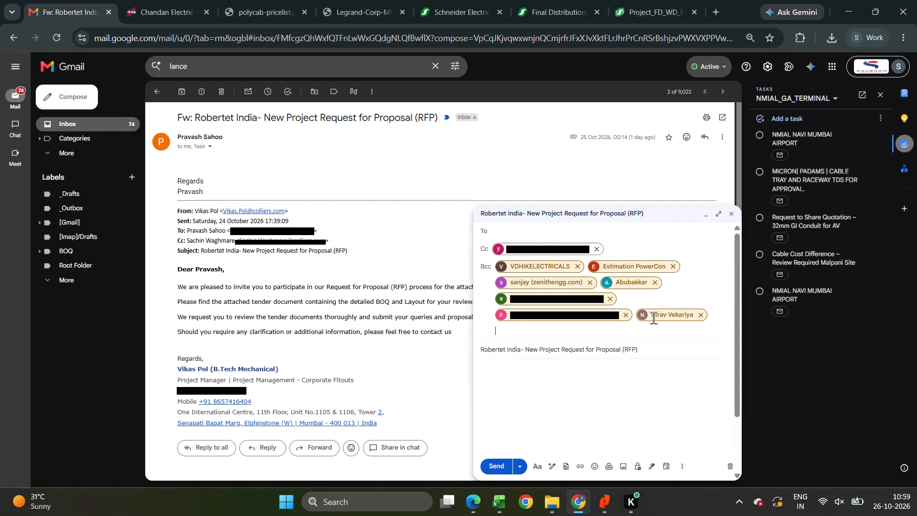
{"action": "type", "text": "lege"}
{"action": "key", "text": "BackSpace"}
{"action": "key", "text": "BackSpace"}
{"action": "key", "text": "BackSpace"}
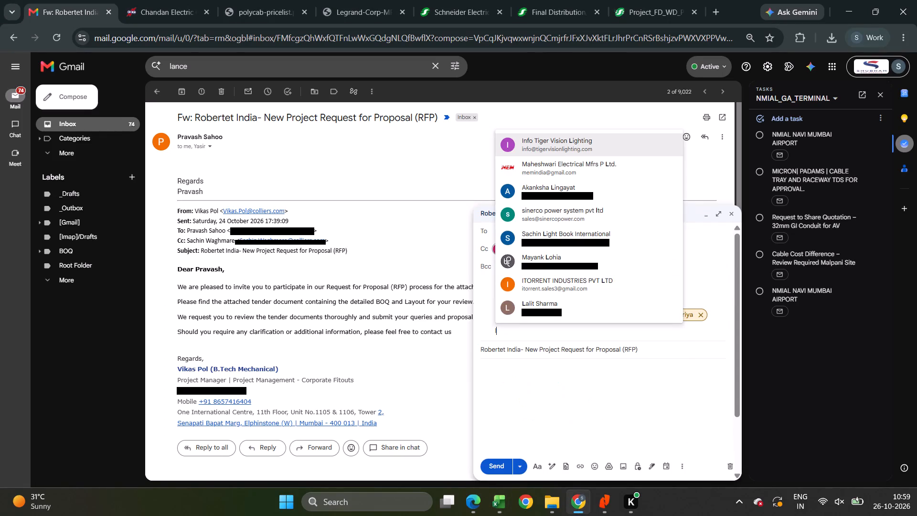
{"action": "left_click", "coordinate": [222, 61]}
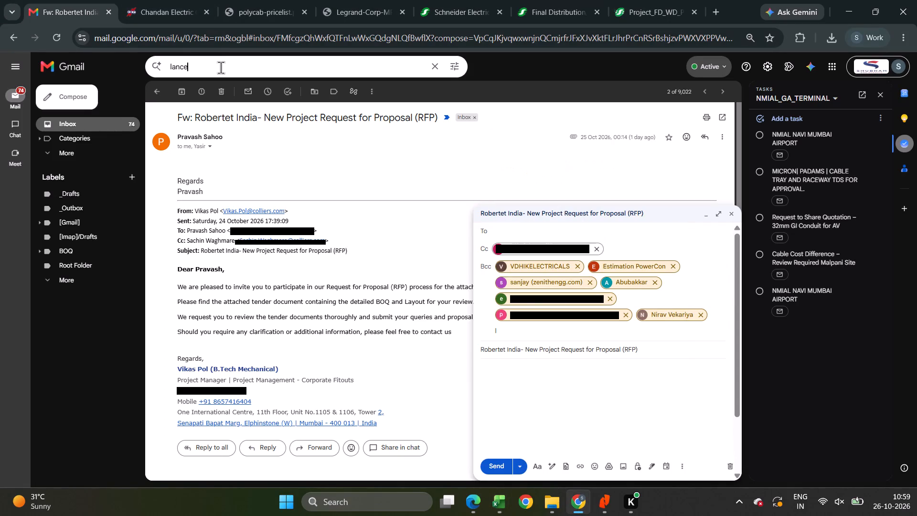
{"action": "key", "text": "ctrl+a"}
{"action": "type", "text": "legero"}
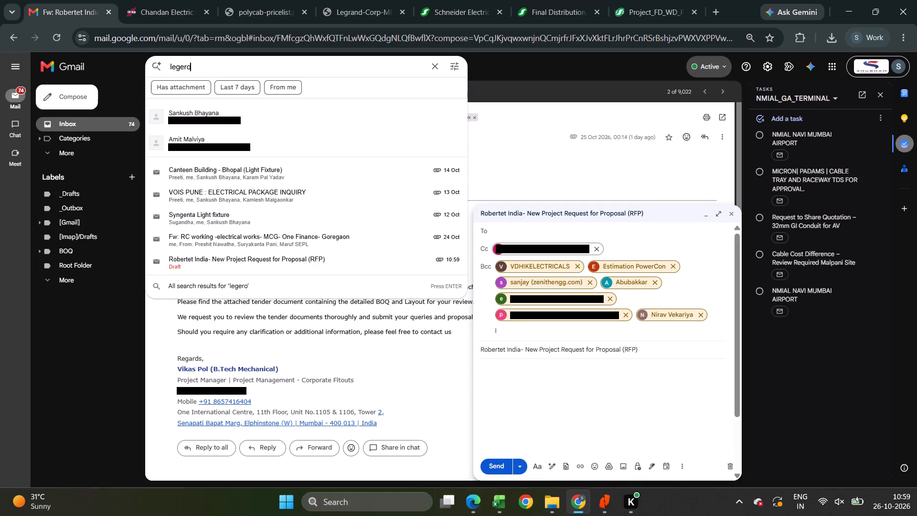
{"action": "left_click", "coordinate": [628, 331]}
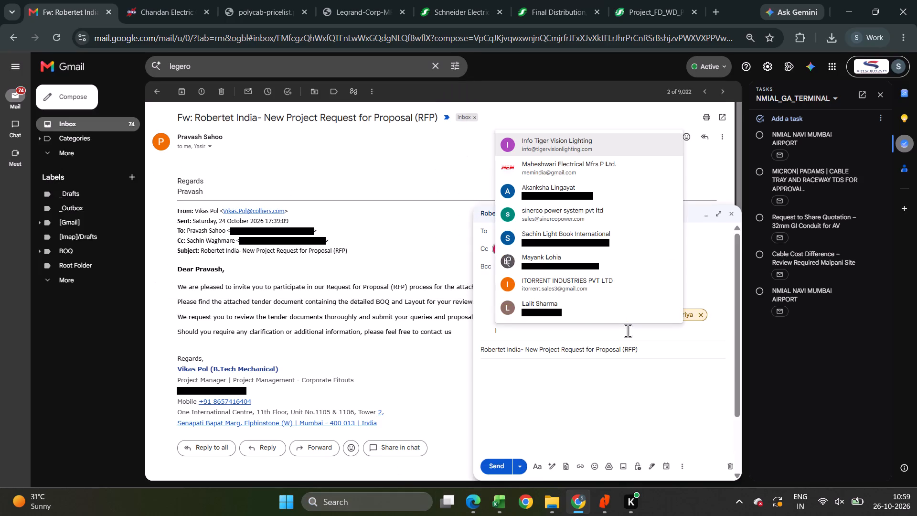
{"action": "key", "text": "BackSpace"}
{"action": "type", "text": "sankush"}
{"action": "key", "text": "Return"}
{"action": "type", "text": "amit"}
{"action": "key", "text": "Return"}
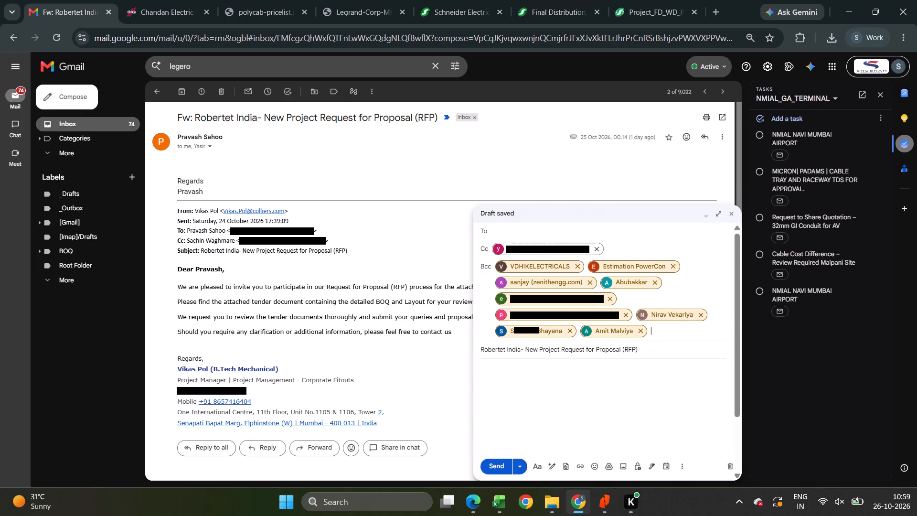
Consult the make list and add Priyank, found among the contacts matching "meh", to the draft's Bcc.
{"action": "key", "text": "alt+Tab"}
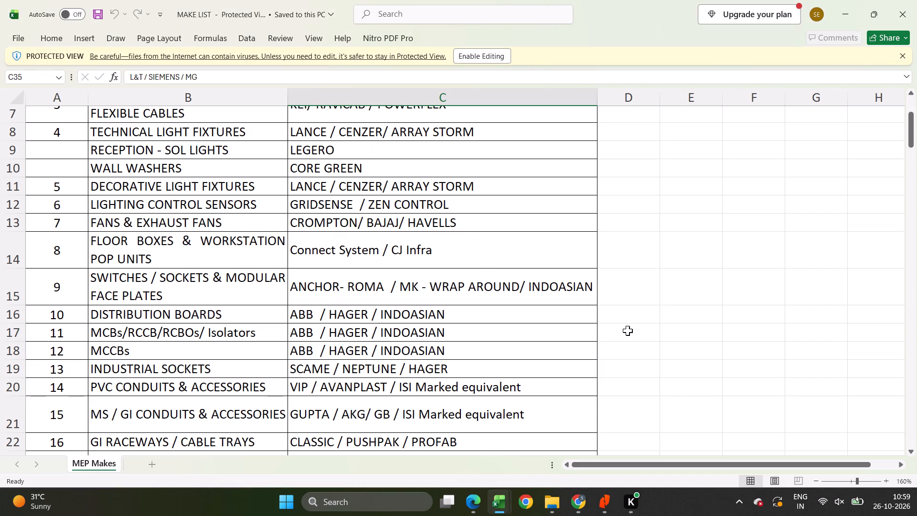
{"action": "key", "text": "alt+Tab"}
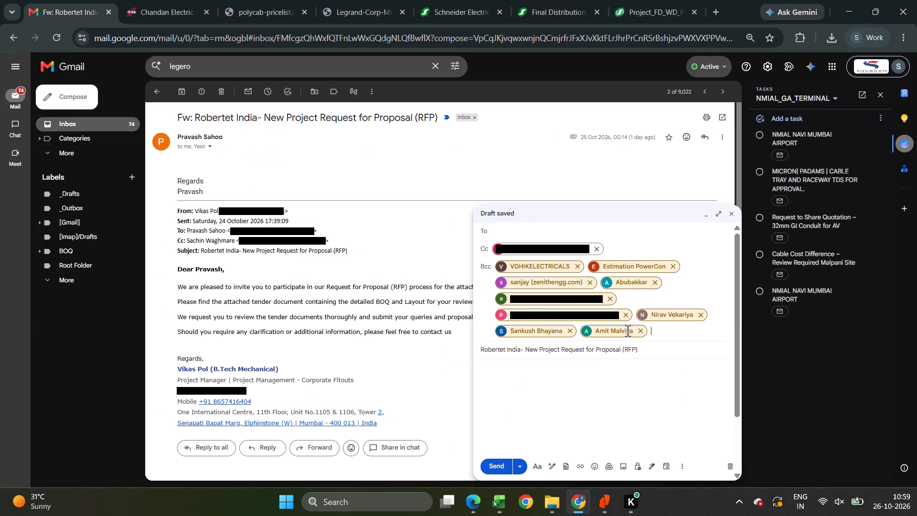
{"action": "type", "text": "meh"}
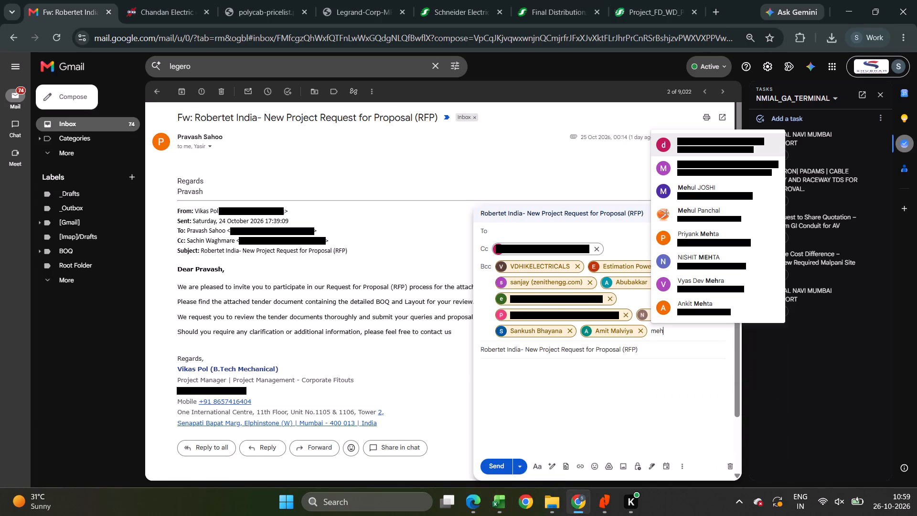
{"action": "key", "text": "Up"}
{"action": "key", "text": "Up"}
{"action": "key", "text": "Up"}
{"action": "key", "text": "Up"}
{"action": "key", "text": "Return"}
Check the make list again, search the mailbox for "Cenzer" and add its sales address to the draft's Bcc.
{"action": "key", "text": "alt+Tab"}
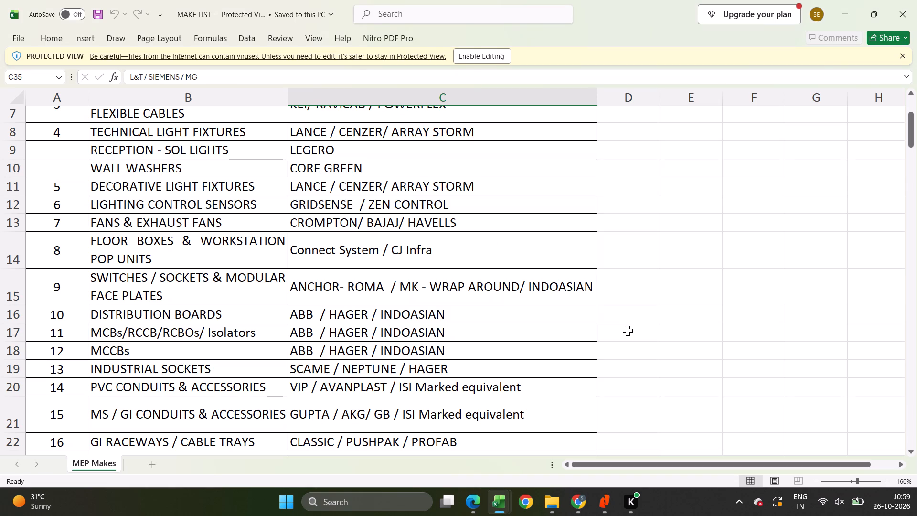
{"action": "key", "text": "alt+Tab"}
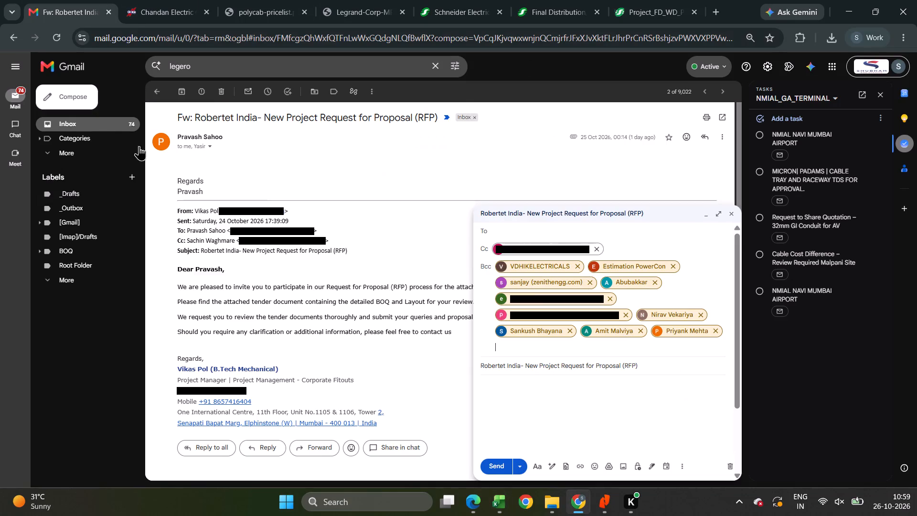
{"action": "left_click", "coordinate": [217, 64]}
{"action": "key", "text": "ctrl+a"}
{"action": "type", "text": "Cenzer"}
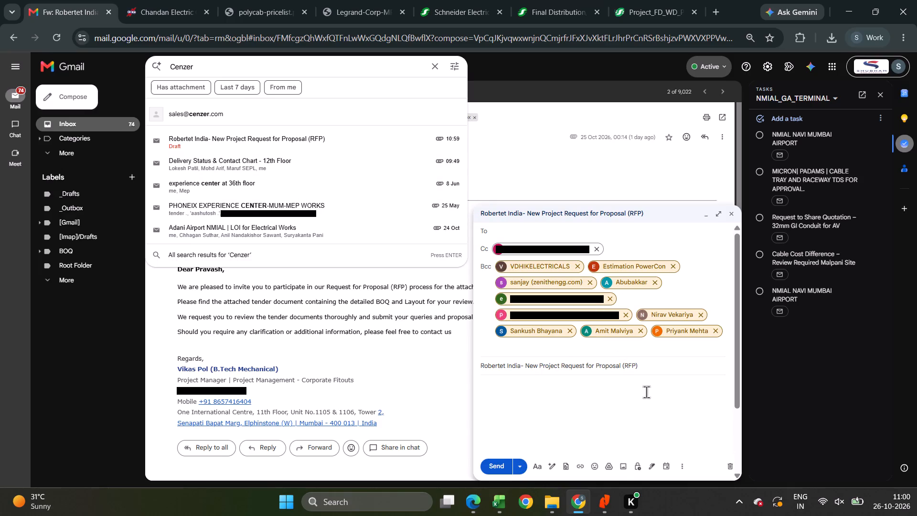
{"action": "left_click", "coordinate": [571, 342]}
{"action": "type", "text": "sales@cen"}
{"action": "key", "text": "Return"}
Review the cable, lighting, fan and floor box makes in the MAKE LIST workbook for further vendors.
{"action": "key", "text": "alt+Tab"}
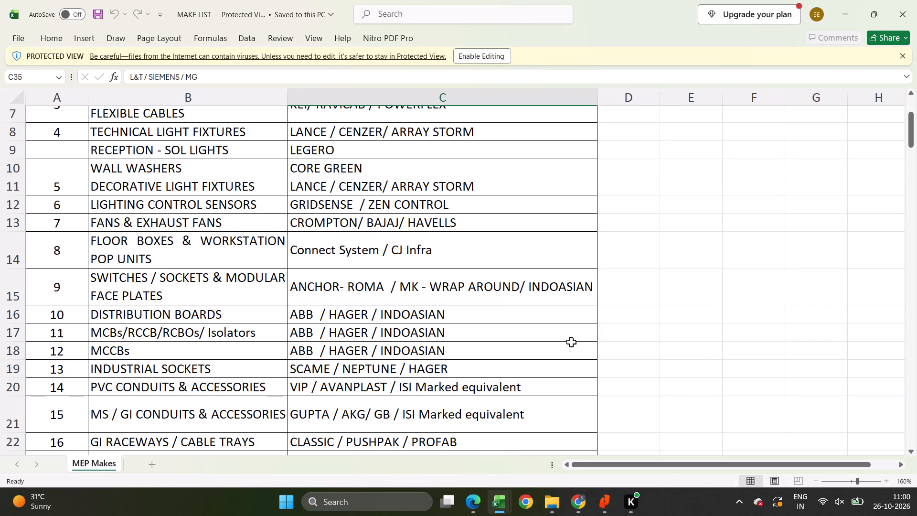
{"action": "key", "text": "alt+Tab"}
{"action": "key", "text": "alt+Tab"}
{"action": "scroll", "coordinate": [301, 327], "scroll_direction": "up", "scroll_amount": 2}
{"action": "scroll", "coordinate": [301, 327], "scroll_direction": "down", "scroll_amount": 1}
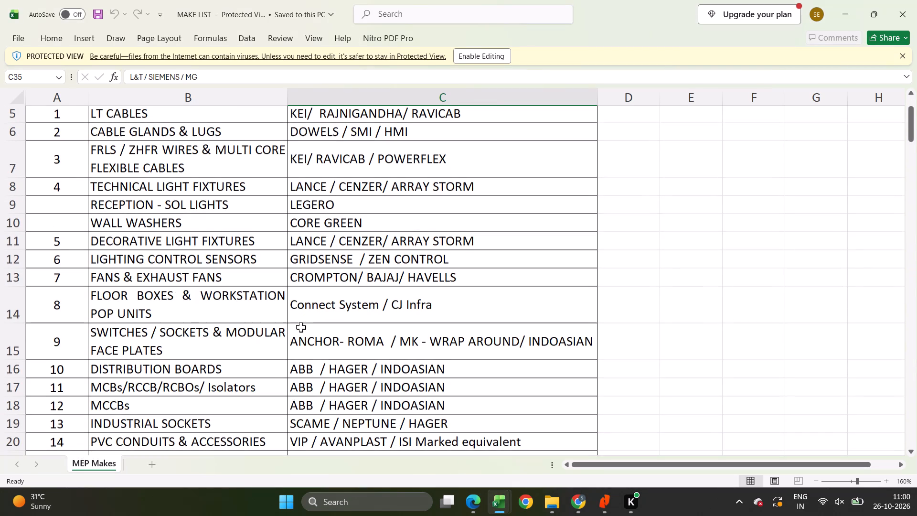
{"action": "key", "text": "alt+Tab"}
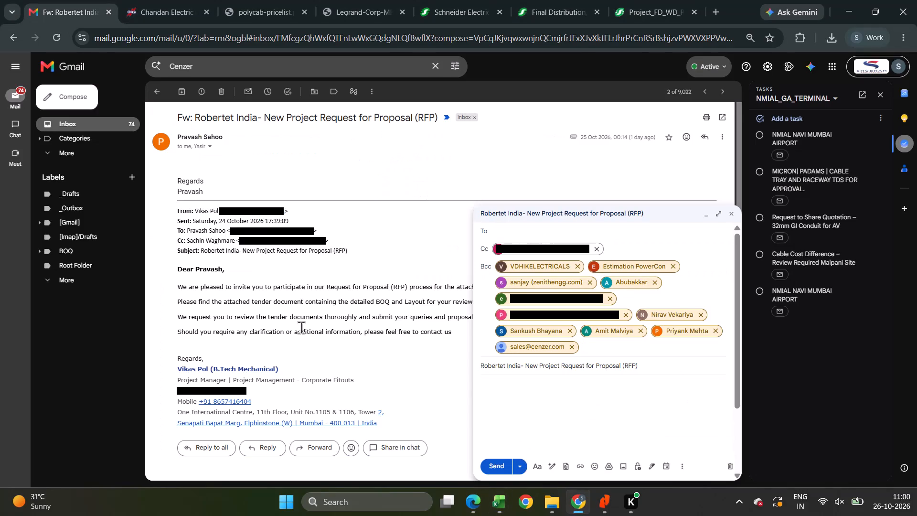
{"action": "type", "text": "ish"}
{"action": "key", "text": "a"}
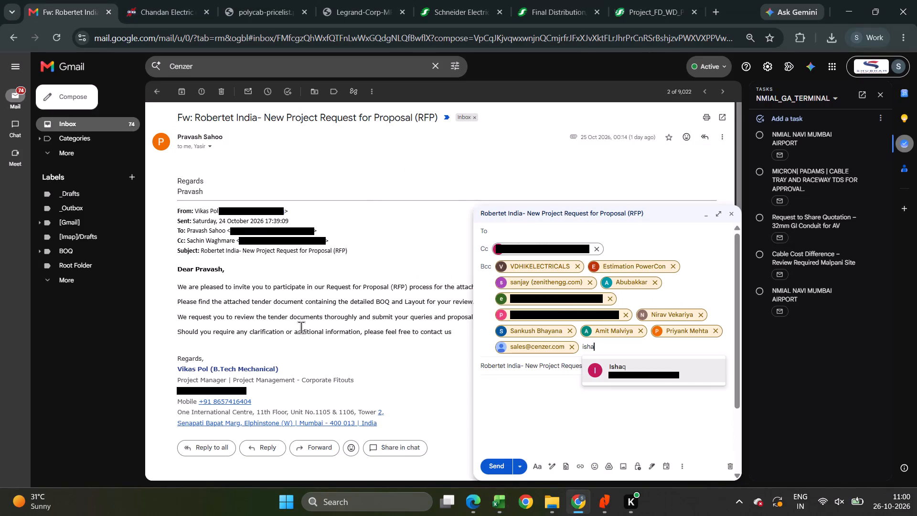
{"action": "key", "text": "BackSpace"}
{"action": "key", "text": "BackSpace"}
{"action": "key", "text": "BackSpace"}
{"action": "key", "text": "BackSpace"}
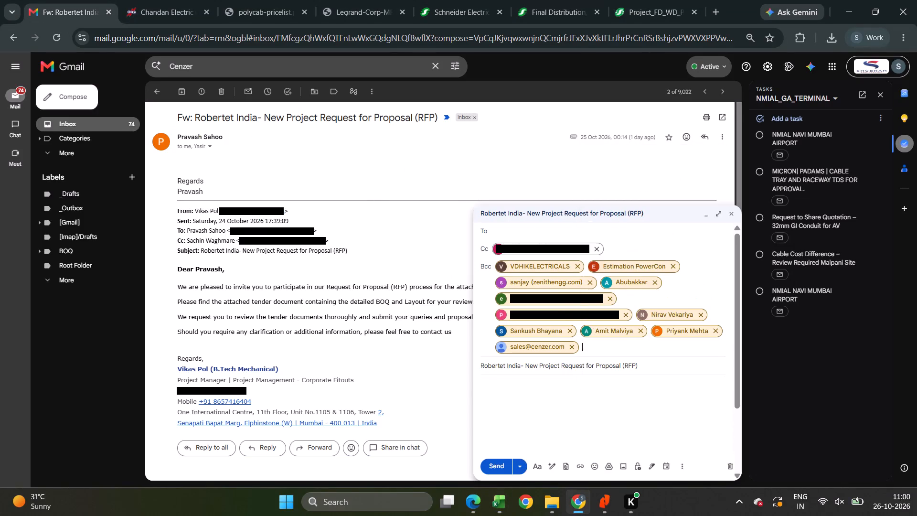
Add Care Connect System and West Sales Connect System to the draft's Bcc as the floor box vendor contacts.
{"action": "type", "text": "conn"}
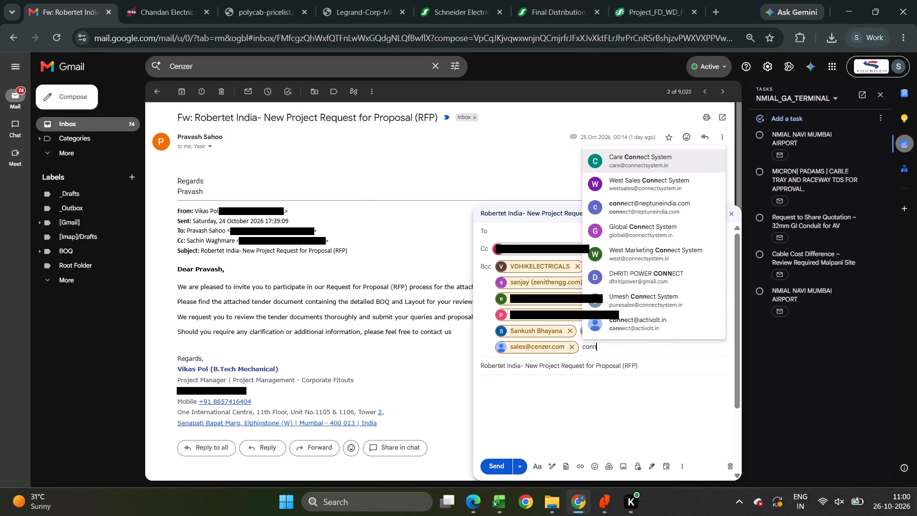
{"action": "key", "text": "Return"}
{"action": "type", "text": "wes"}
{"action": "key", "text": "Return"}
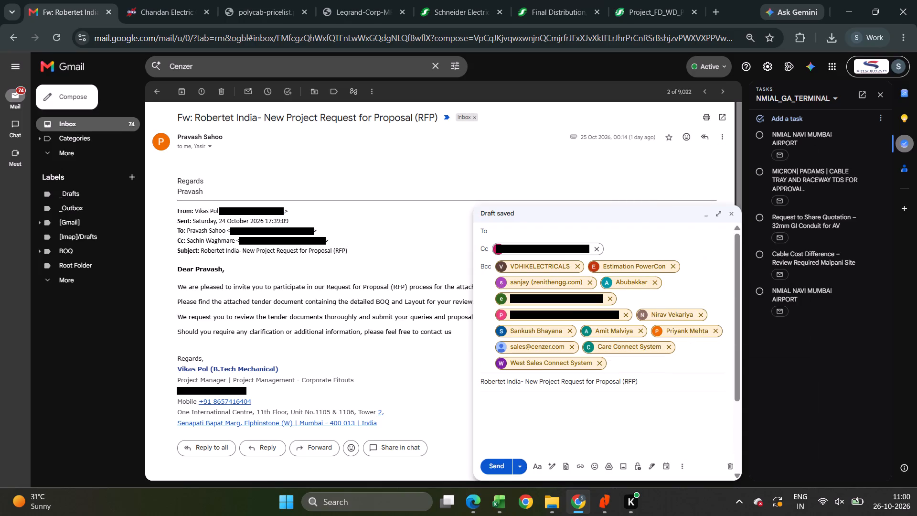
Check the make list again and look up contacts matching "sales" for the draft's Bcc.
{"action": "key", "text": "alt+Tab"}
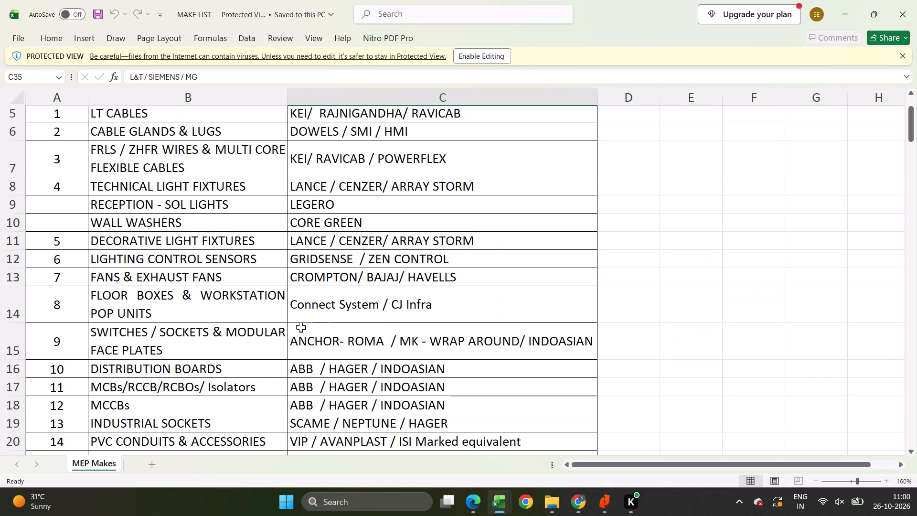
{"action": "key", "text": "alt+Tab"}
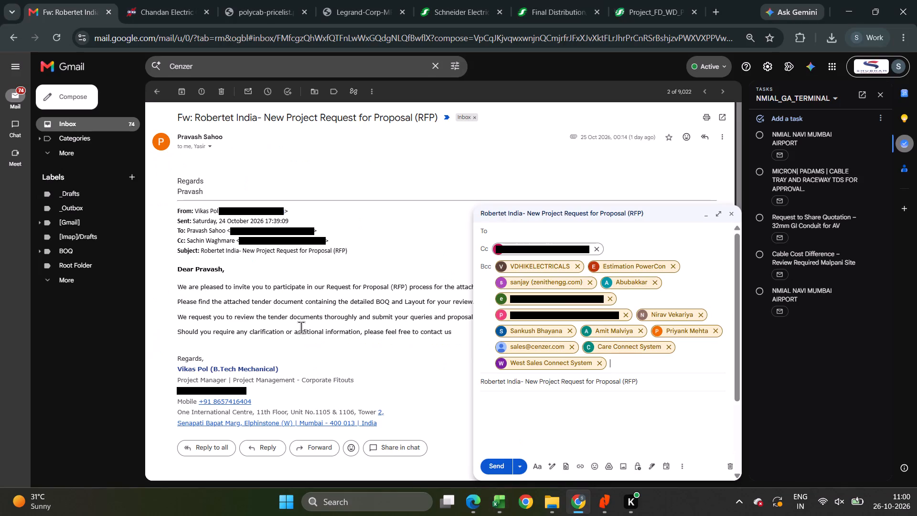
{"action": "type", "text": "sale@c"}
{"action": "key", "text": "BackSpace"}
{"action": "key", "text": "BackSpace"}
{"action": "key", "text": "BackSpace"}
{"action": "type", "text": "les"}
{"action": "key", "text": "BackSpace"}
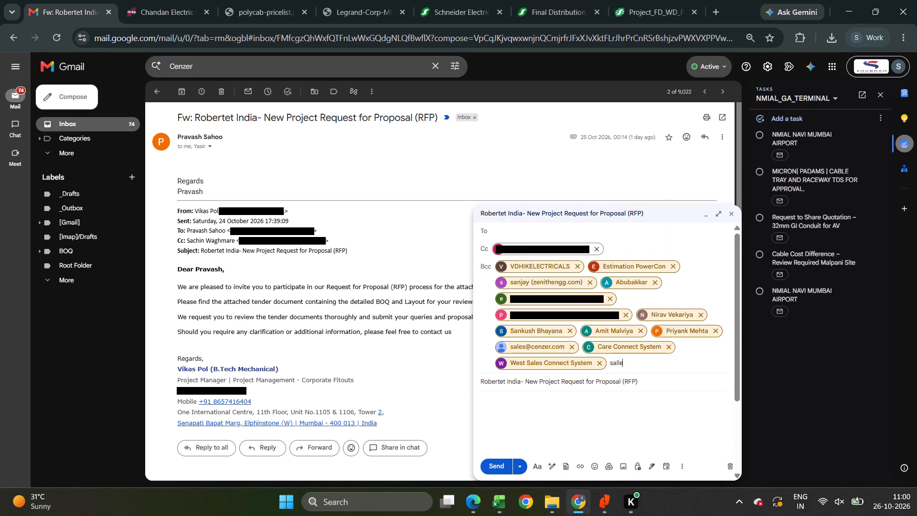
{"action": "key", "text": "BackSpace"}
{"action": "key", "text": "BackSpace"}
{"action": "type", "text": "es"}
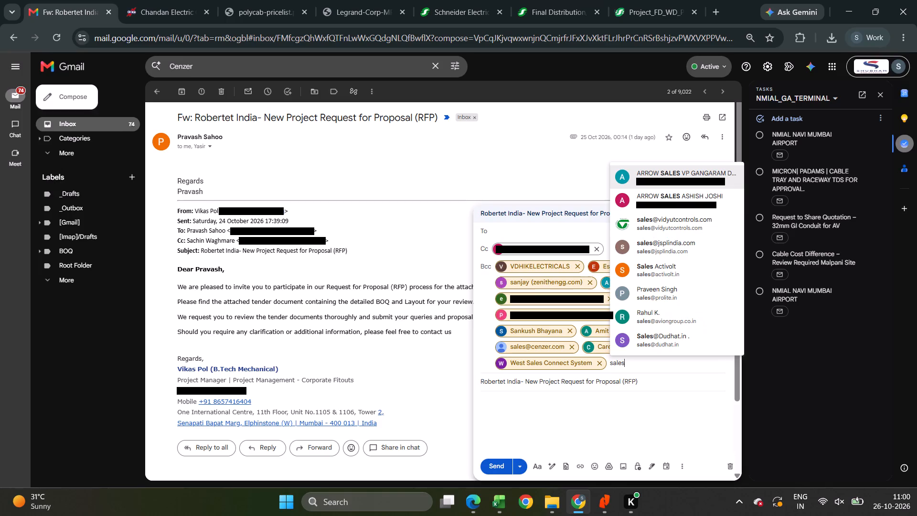